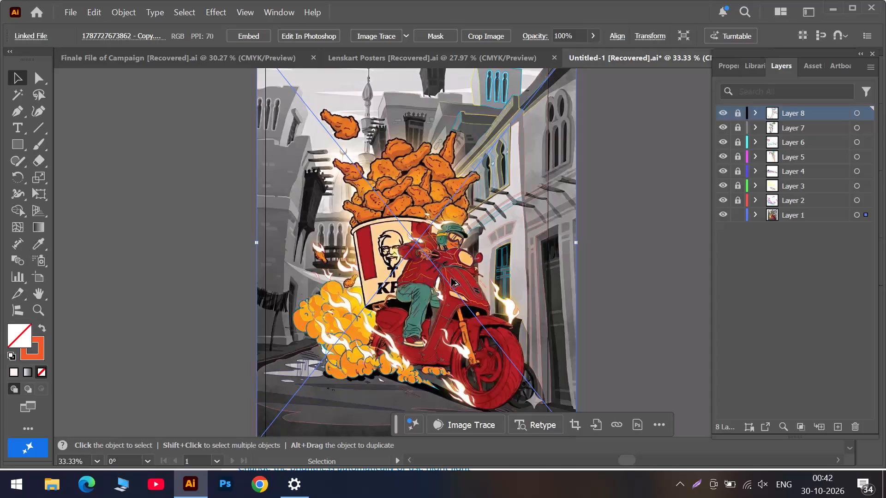
Lock Layer 1 and unlock Layer 8 for tracing around the rider's legs.
scroll(451, 278, up, 4)
scroll(451, 278, down, 18)
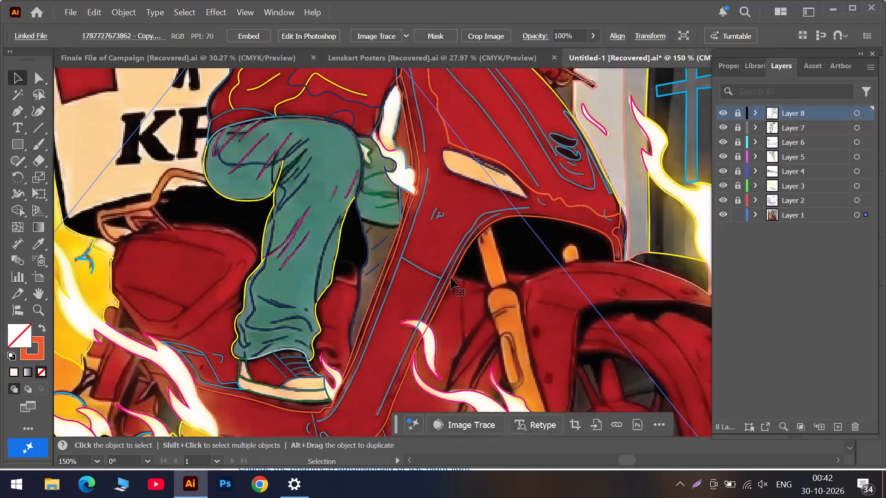
scroll(451, 278, down, 1)
alt+scroll(451, 278, down, 2)
alt+scroll(335, 272, up, 2)
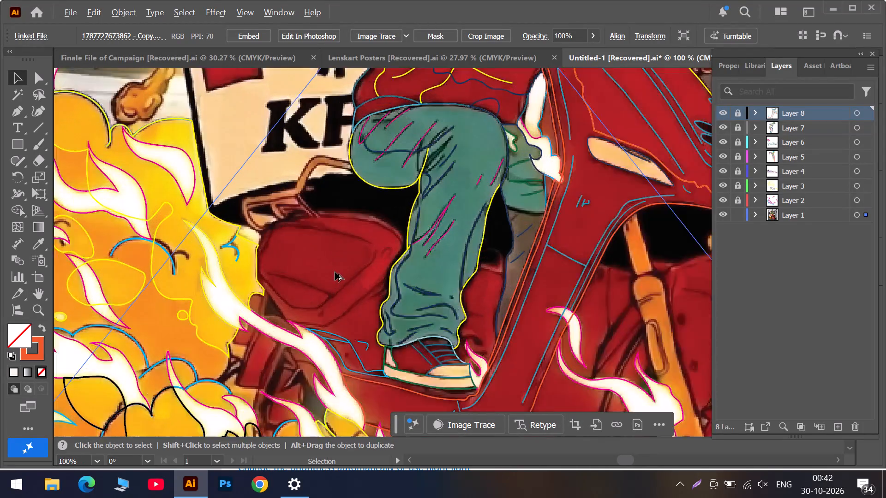
alt+scroll(335, 272, up, 2)
alt+scroll(313, 256, down, 2)
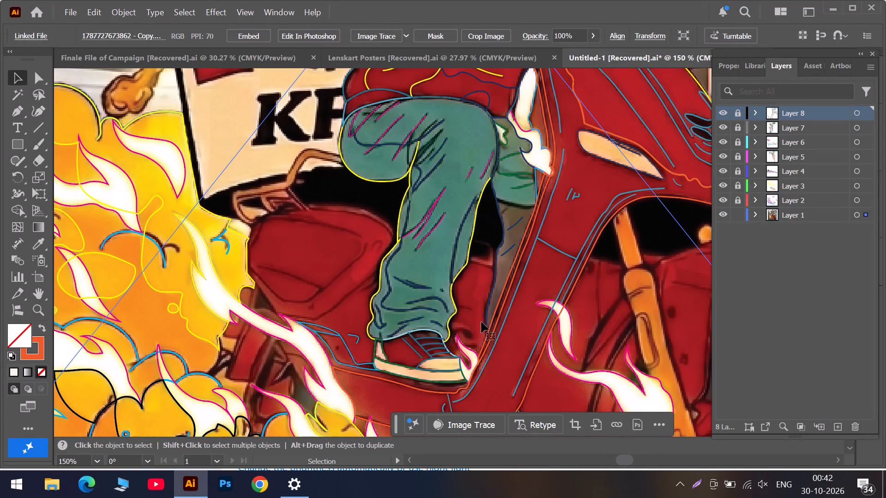
alt+scroll(476, 318, up, 2)
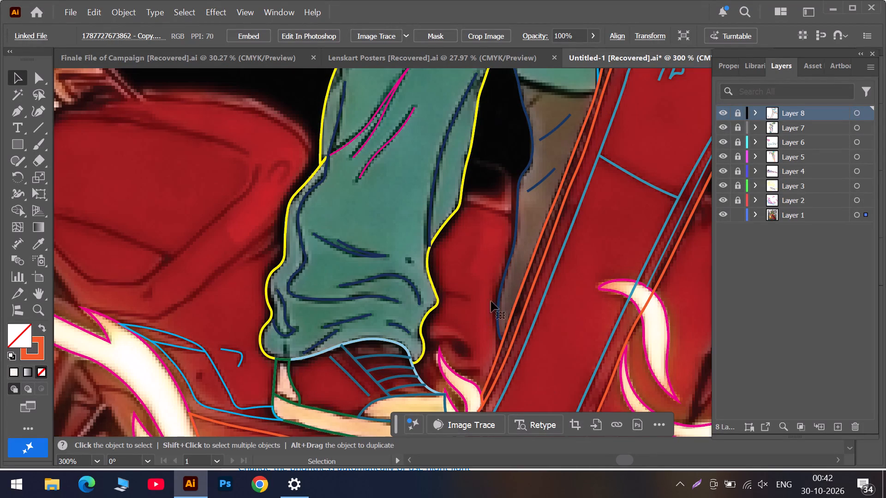
scroll(620, 268, up, 4)
scroll(569, 276, up, 3)
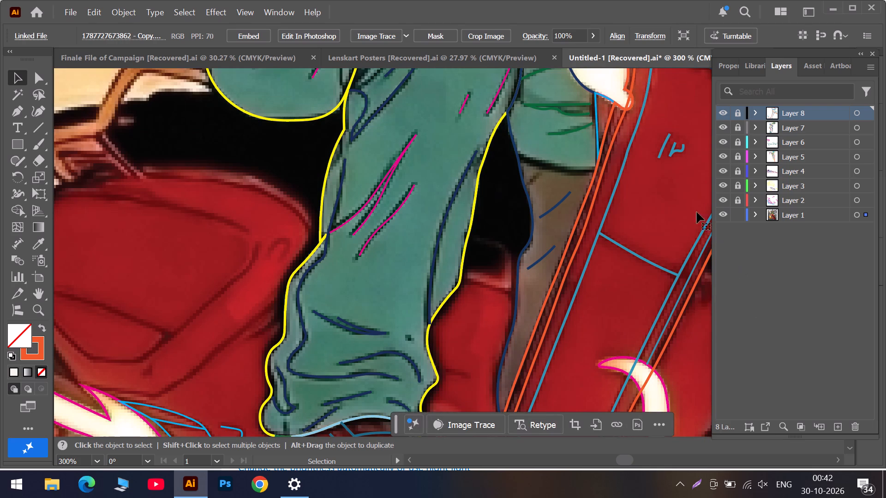
click(737, 216)
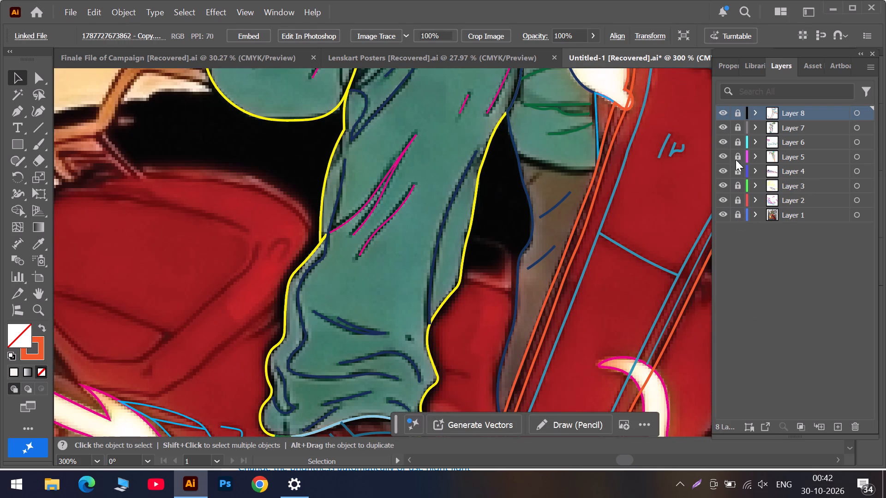
click(737, 117)
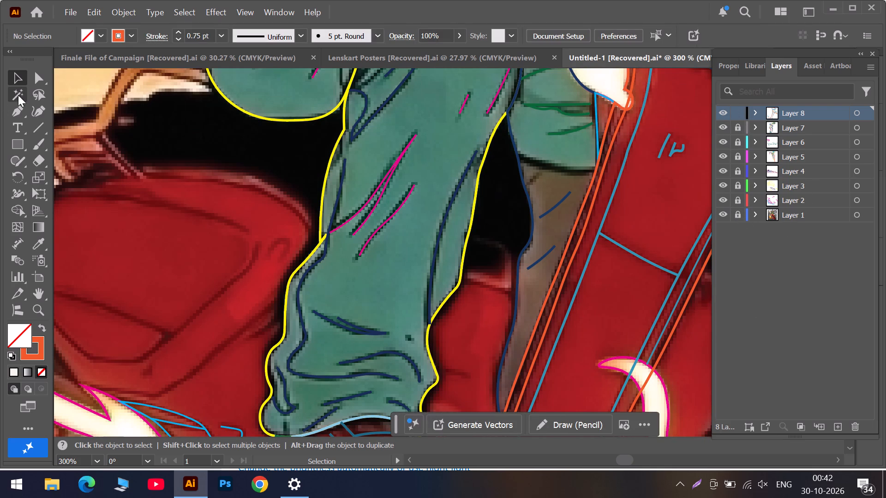
With the Curvature tool, trace the black gap's edge along the front trouser leg from its upper tip, ending in a corner above the red bodywork.
click(34, 107)
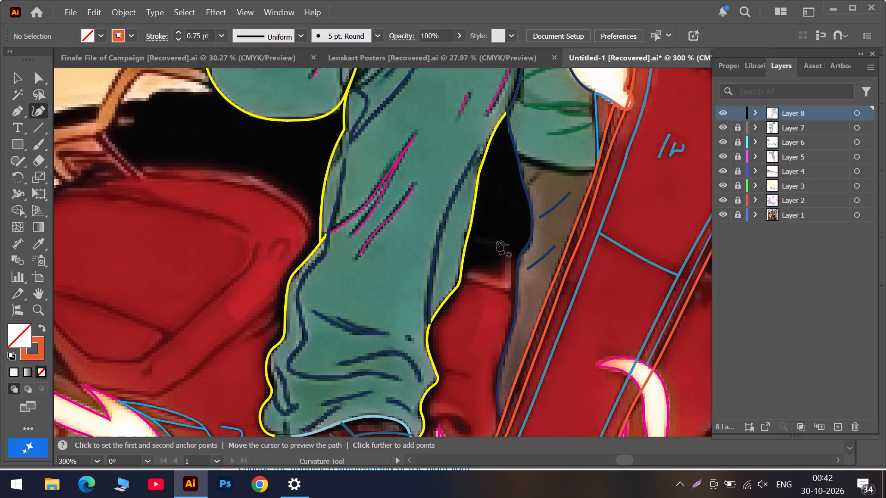
alt+scroll(502, 249, up, 2)
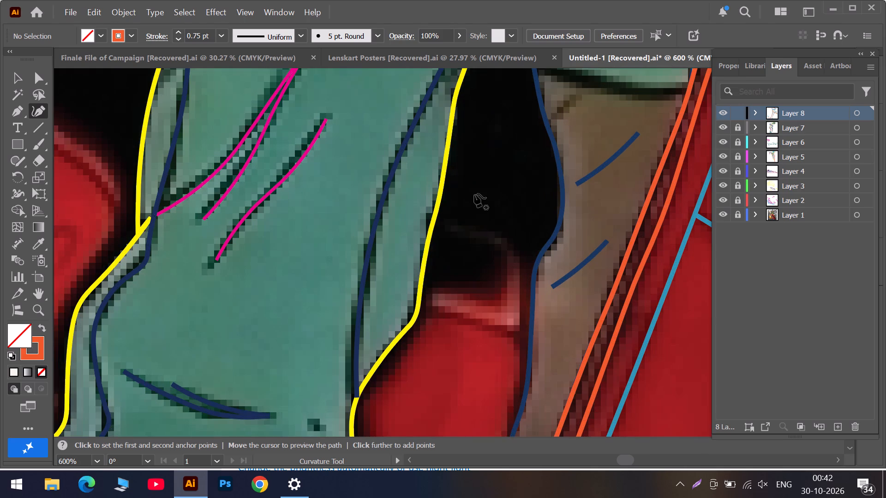
scroll(449, 133, up, 4)
scroll(490, 89, up, 5)
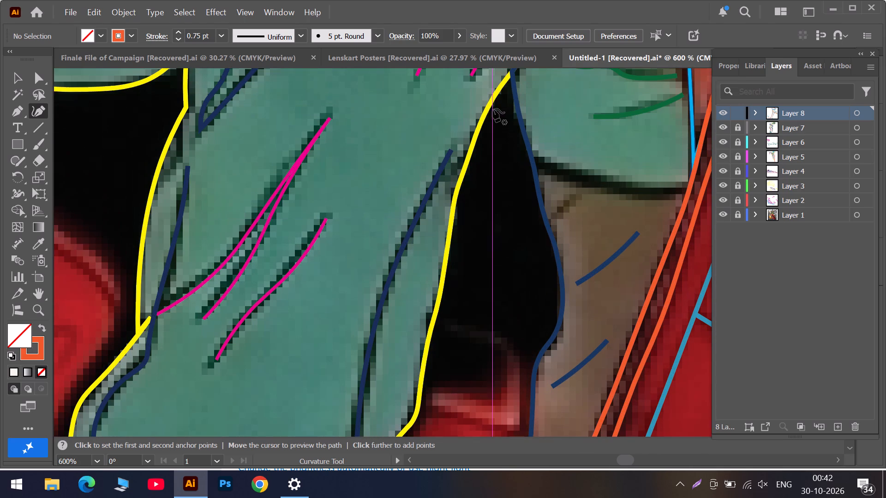
click(504, 94)
click(480, 164)
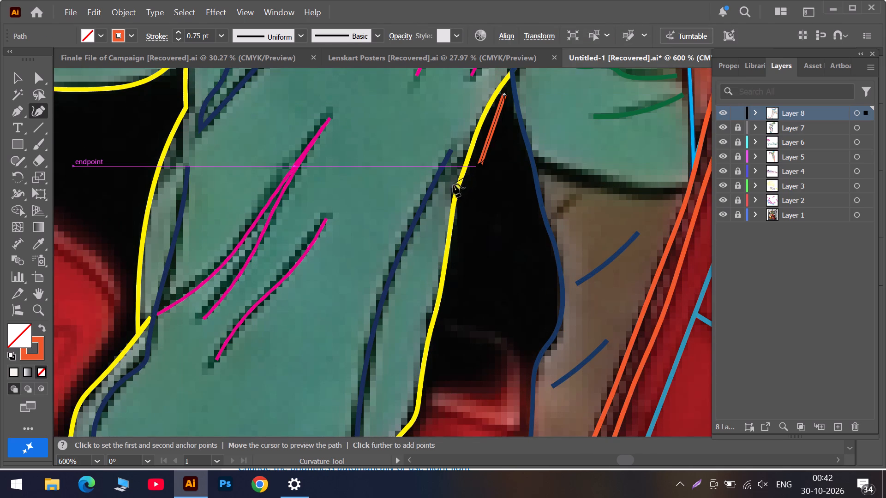
click(454, 281)
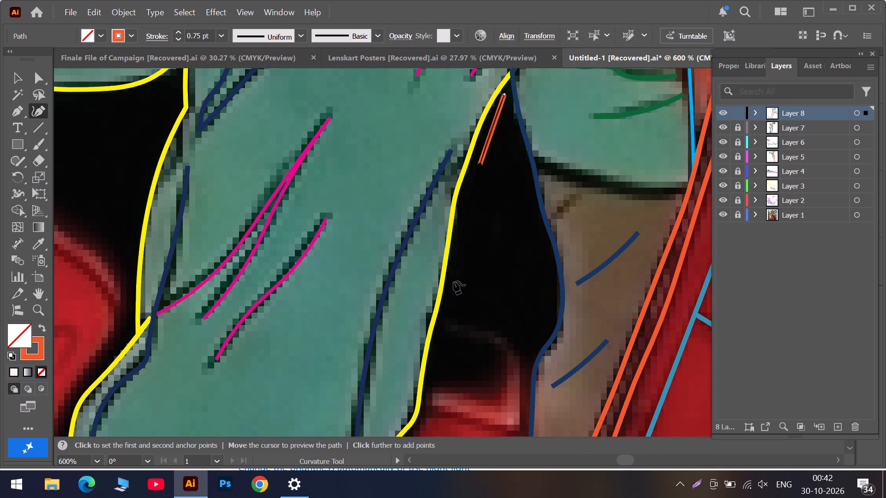
click(439, 332)
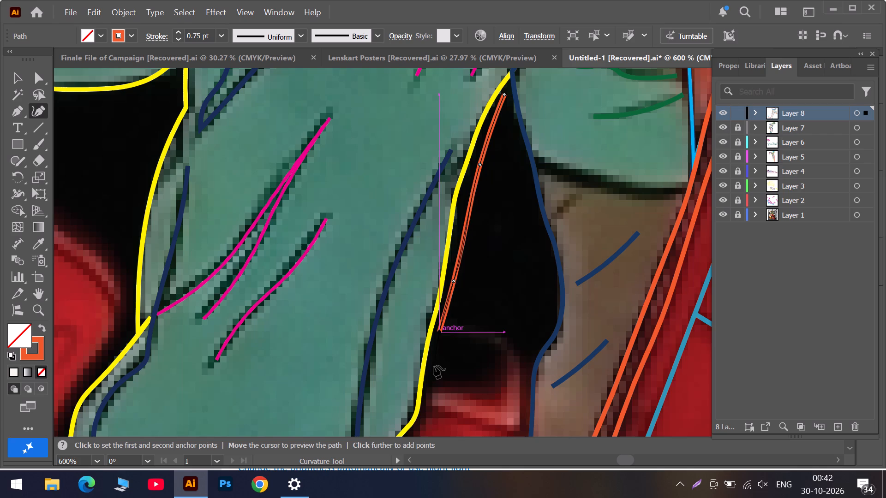
click(431, 381)
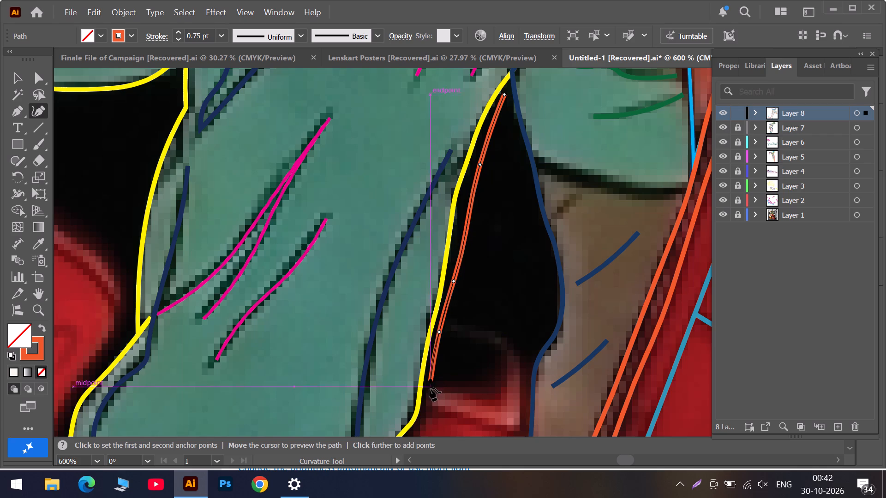
double_click(431, 381)
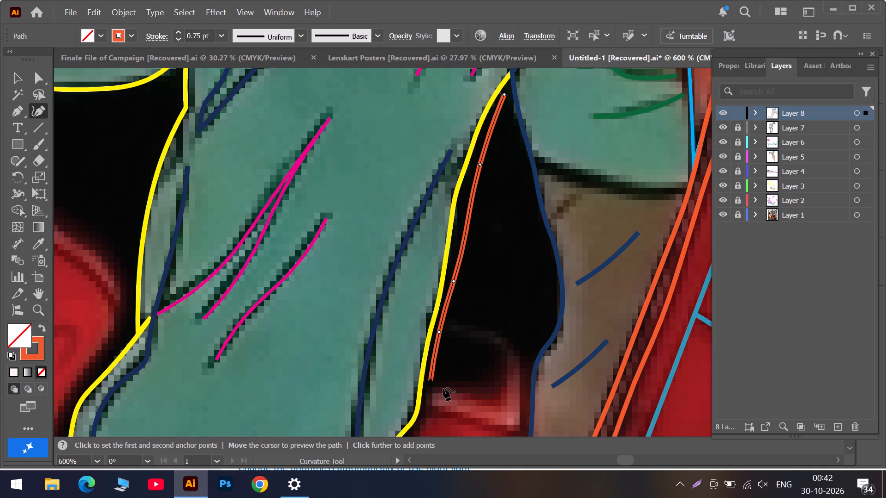
Continue the path along the gap's curved lower edge and up beside the rear leg, closing it at the starting point.
click(448, 383)
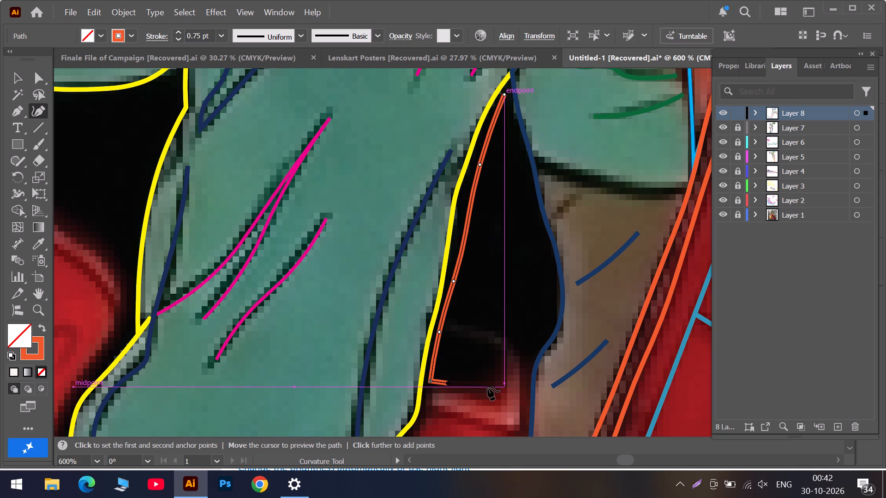
click(488, 385)
click(502, 377)
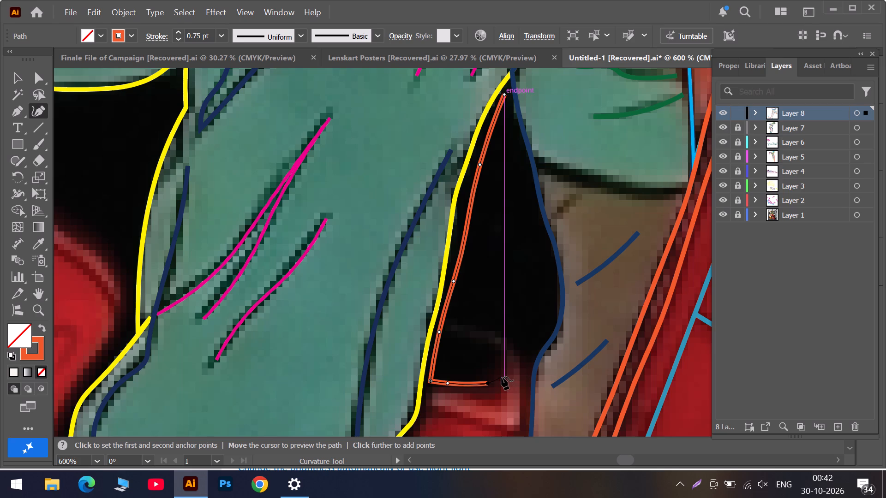
click(496, 348)
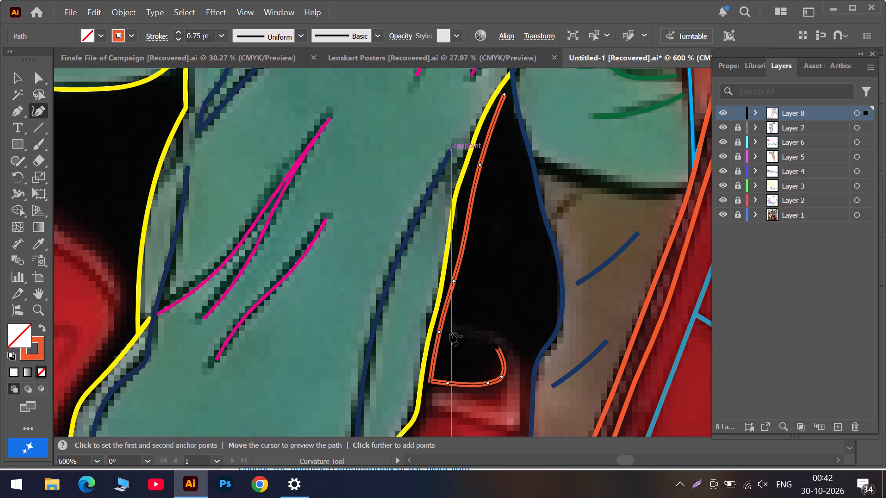
click(519, 353)
triple_click(531, 366)
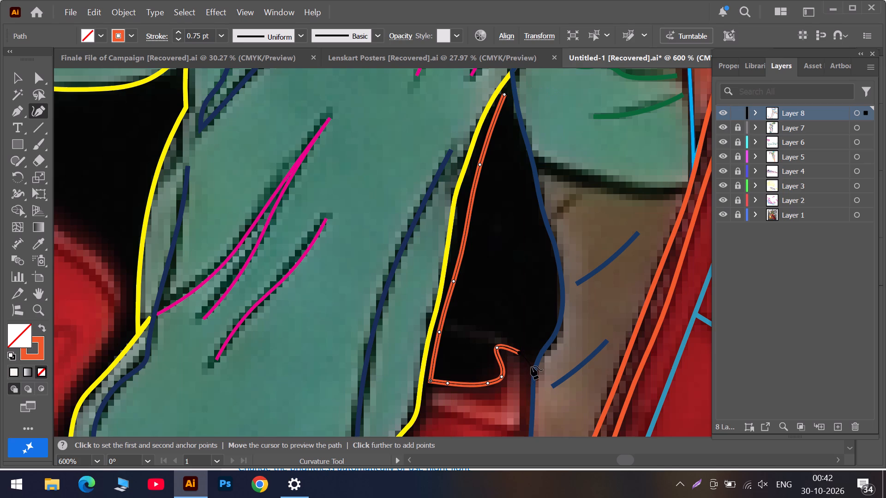
click(547, 334)
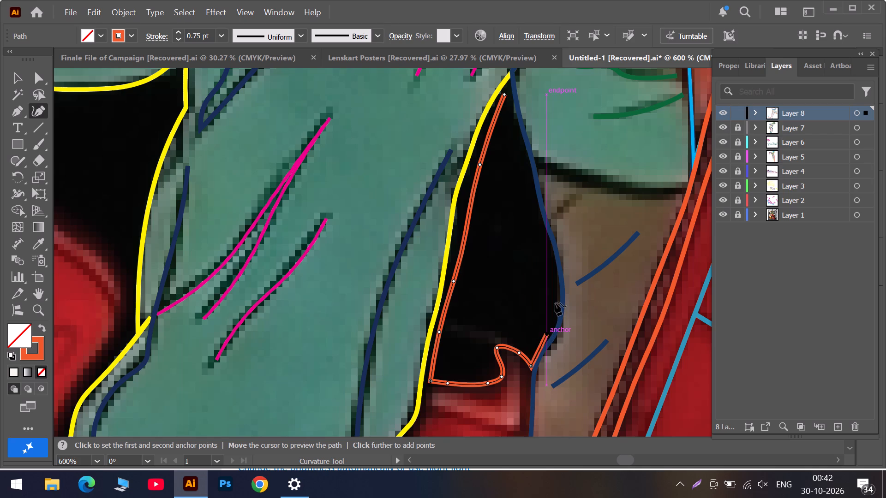
click(555, 301)
click(533, 224)
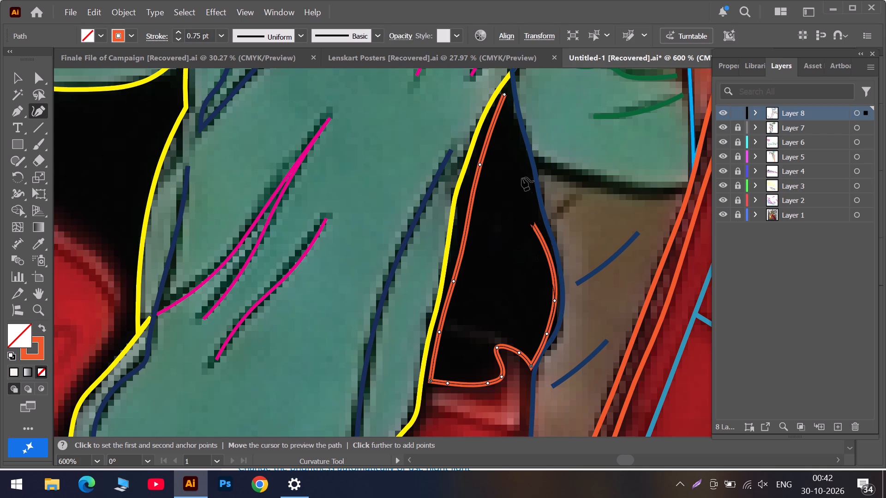
triple_click(503, 95)
Move the gap shape's tip to where the trouser and rear-leg outlines meet, and shift the adjacent front-leg anchor onto the yellow outline.
drag(503, 95, 512, 80)
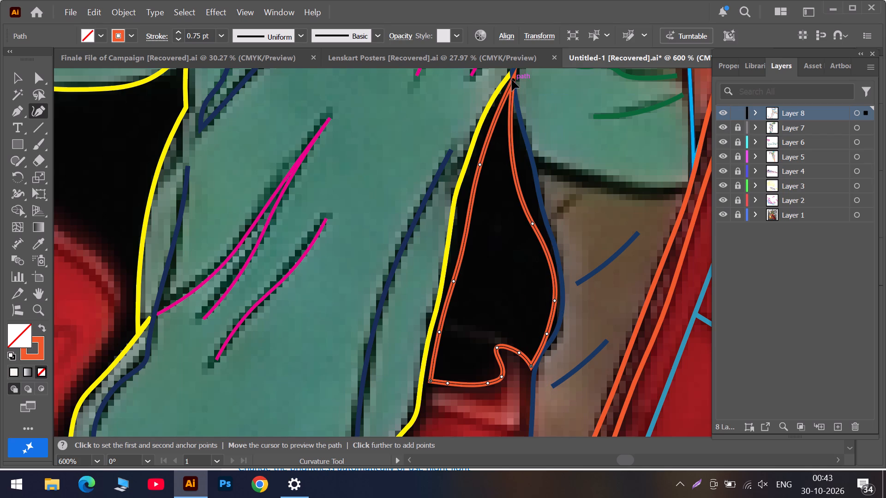
drag(512, 80, 512, 78)
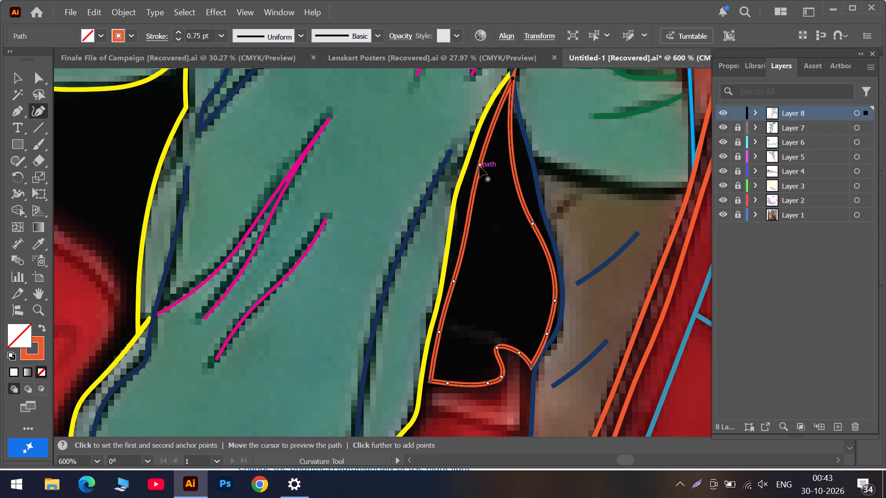
drag(479, 165, 480, 129)
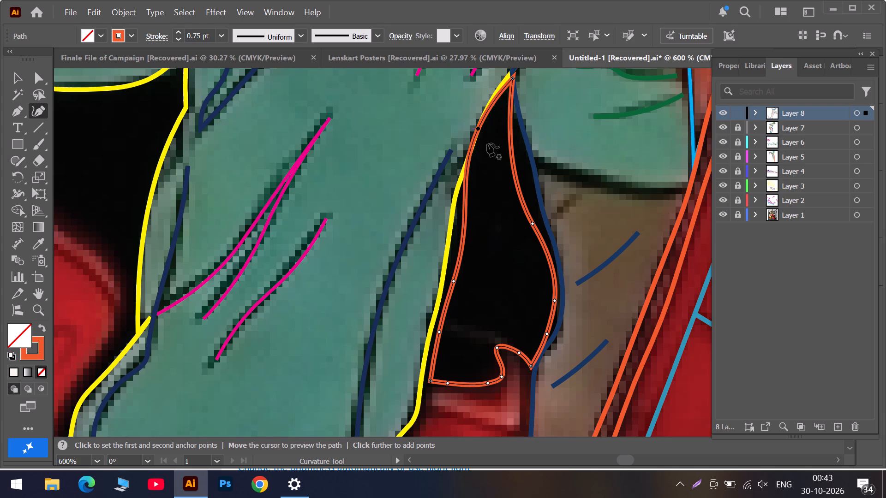
scroll(494, 159, up, 5)
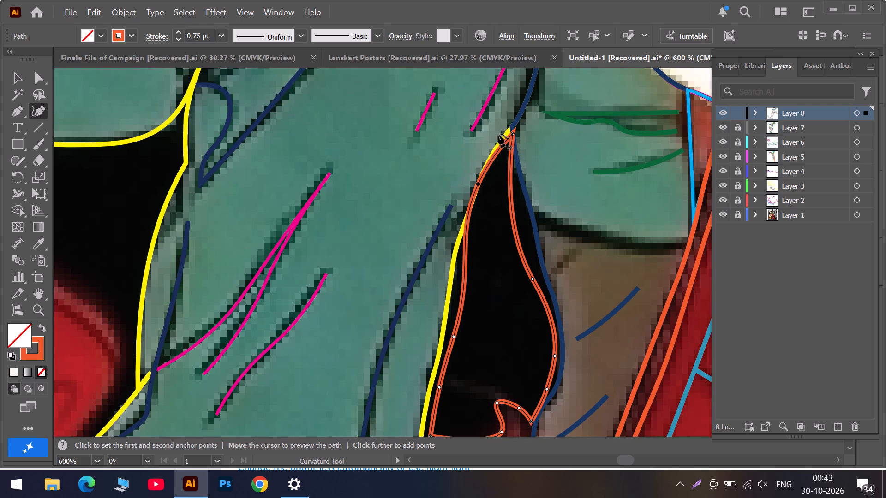
alt+scroll(508, 134, up, 1)
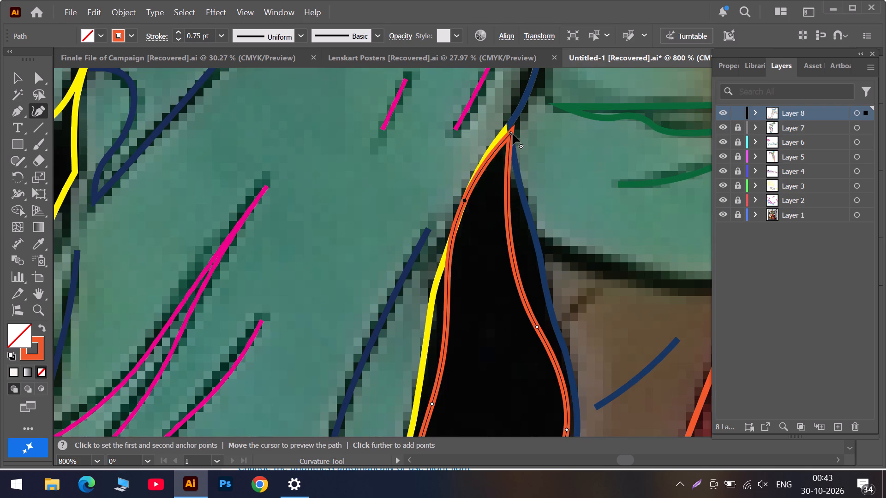
drag(511, 134, 504, 133)
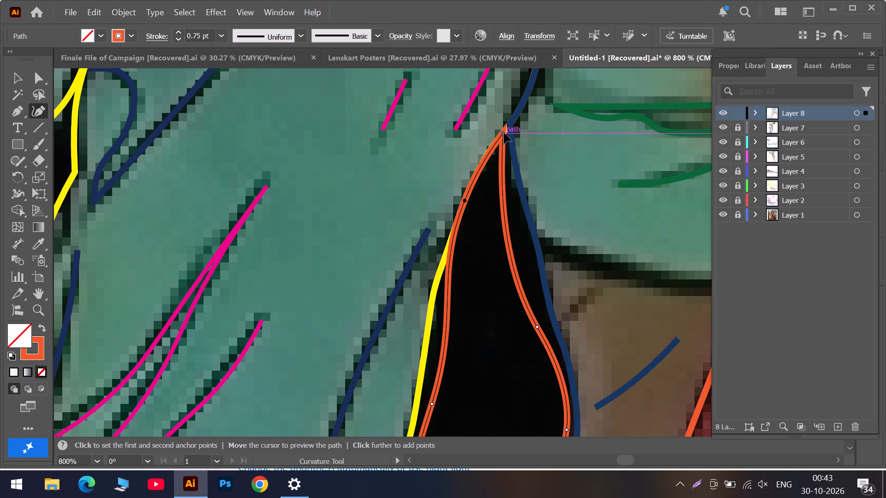
drag(504, 133, 507, 131)
Add and adjust anchors along the gap shape's upper front-leg edge so it follows the yellow trouser outline.
scroll(428, 299, down, 4)
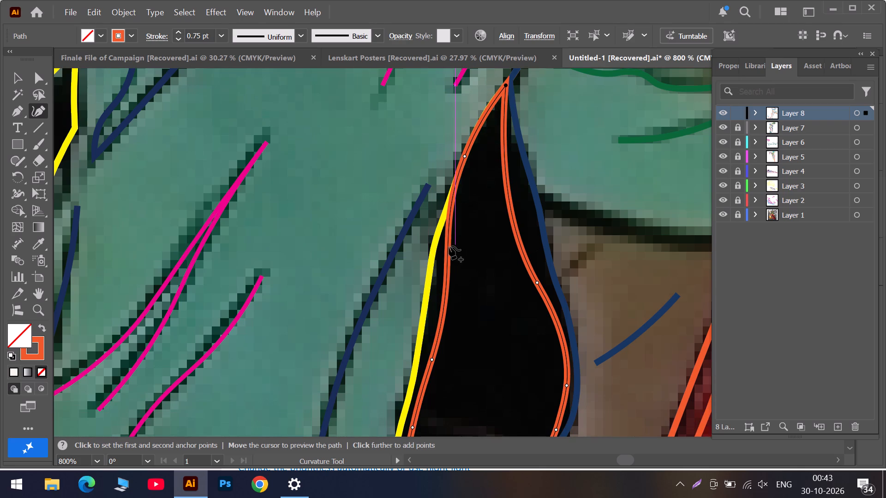
drag(446, 246, 451, 202)
drag(440, 278, 431, 255)
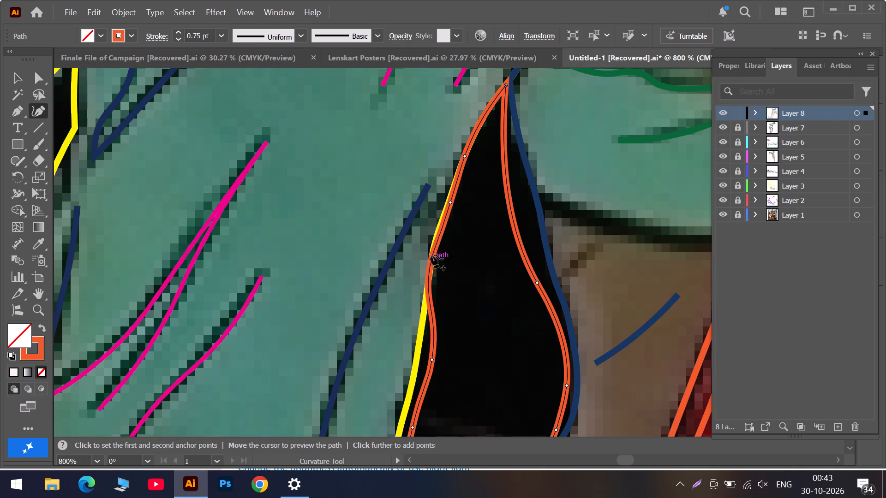
drag(431, 255, 439, 232)
click(450, 202)
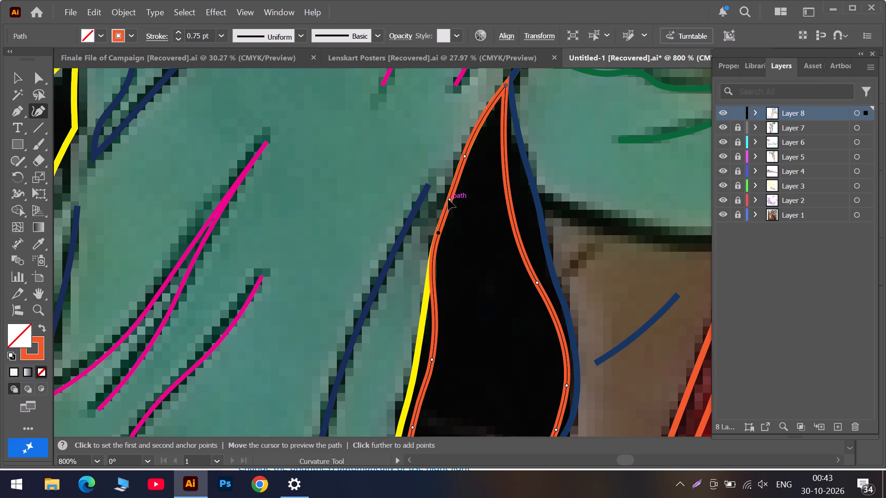
scroll(419, 320, down, 5)
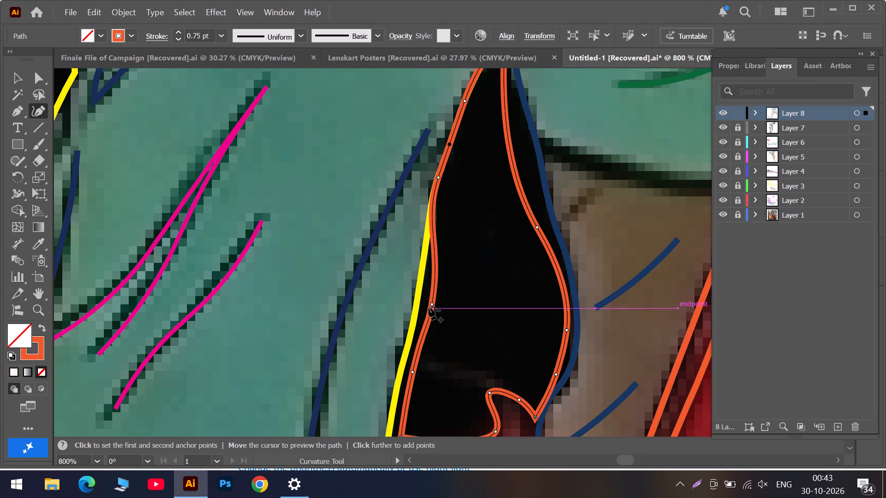
drag(431, 304, 426, 250)
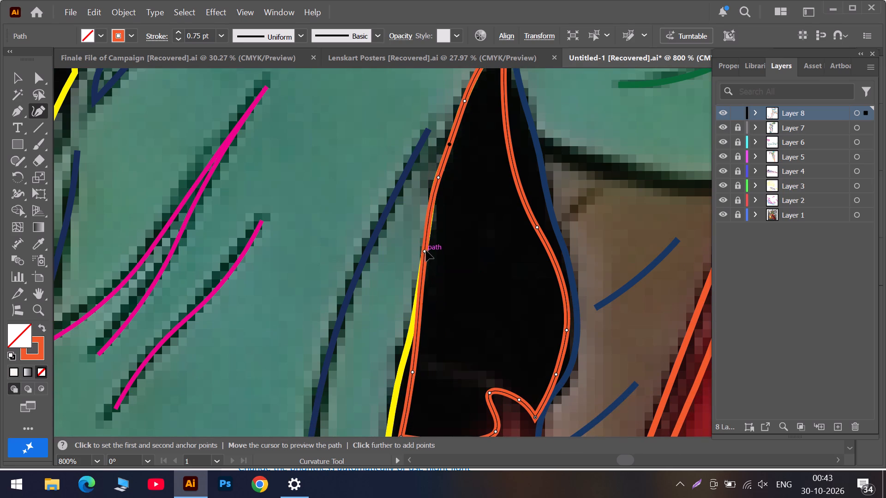
drag(426, 250, 427, 247)
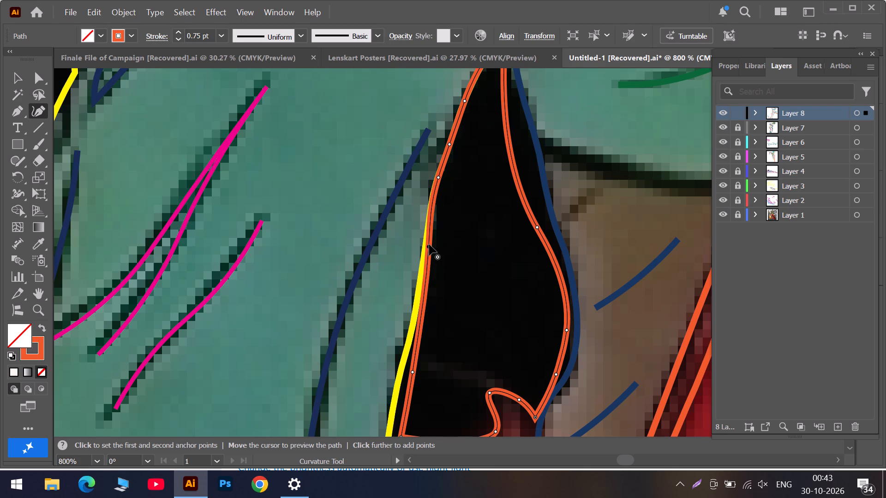
click(429, 244)
Move the gap shape's lower front corner onto the yellow outline and fit the edge above it to that outline.
scroll(422, 279, down, 6)
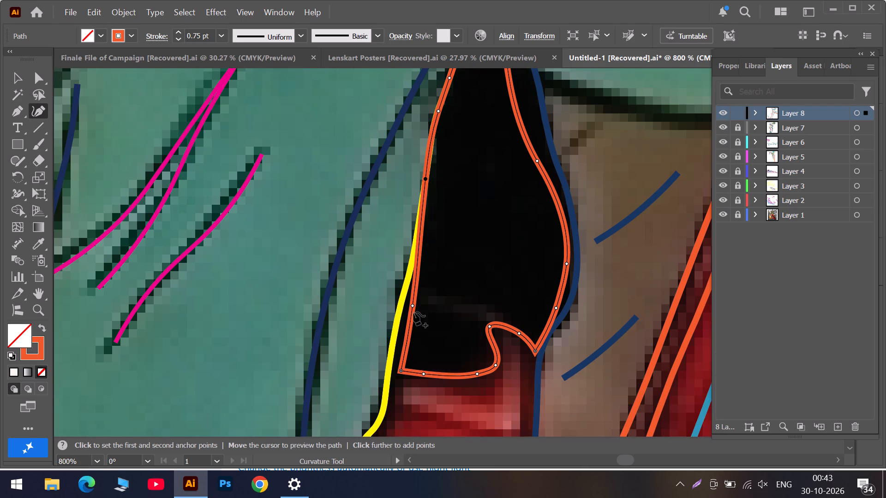
drag(401, 370, 394, 365)
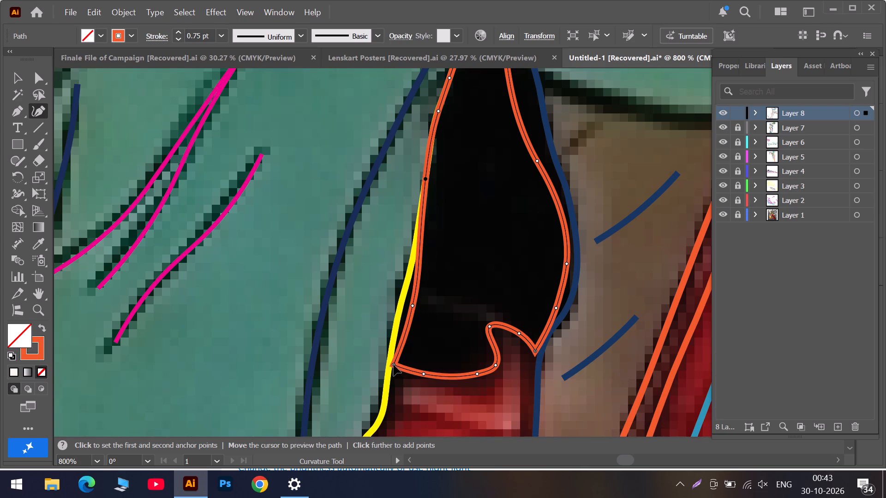
drag(394, 365, 390, 372)
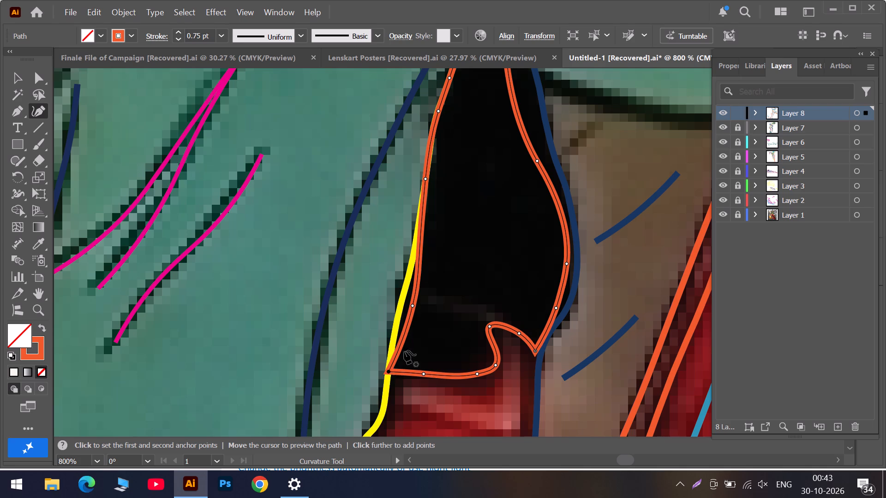
drag(413, 304, 400, 319)
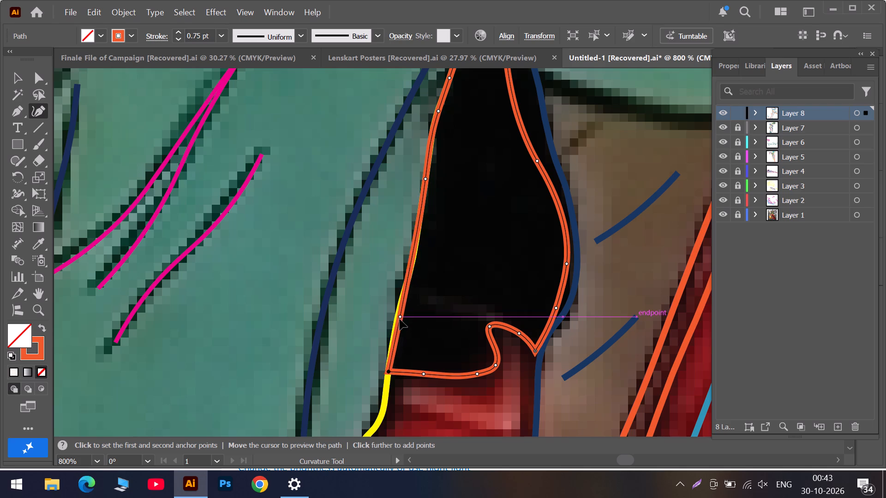
drag(400, 319, 397, 325)
drag(412, 245, 412, 247)
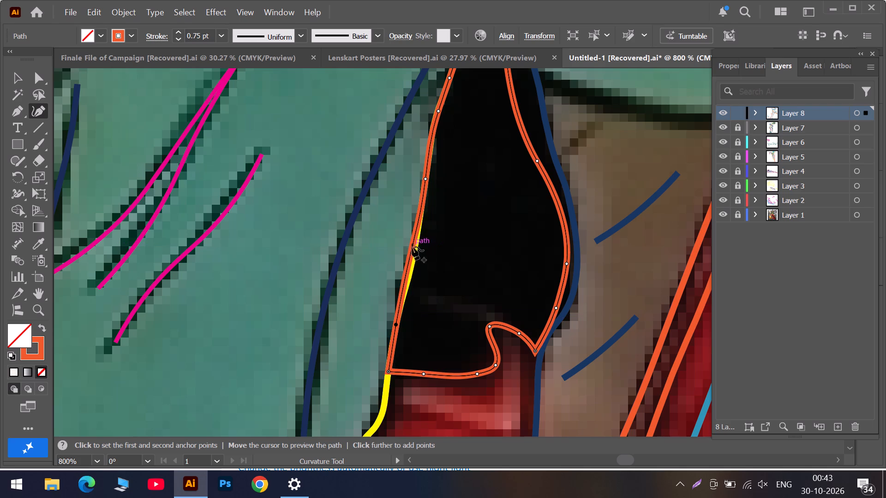
drag(412, 247, 414, 261)
Move the gap shape's lower rear corner onto the navy rear-leg outline and reposition the anchors just above it along that outline.
scroll(420, 349, down, 3)
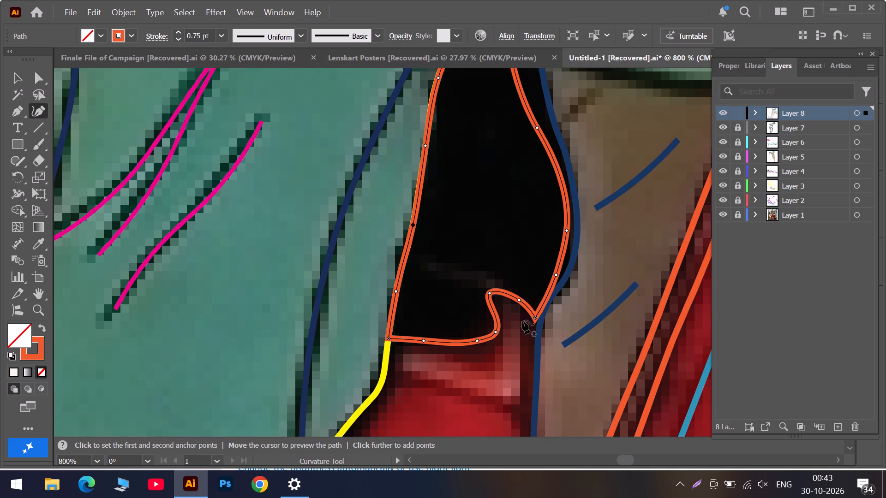
drag(536, 317, 539, 317)
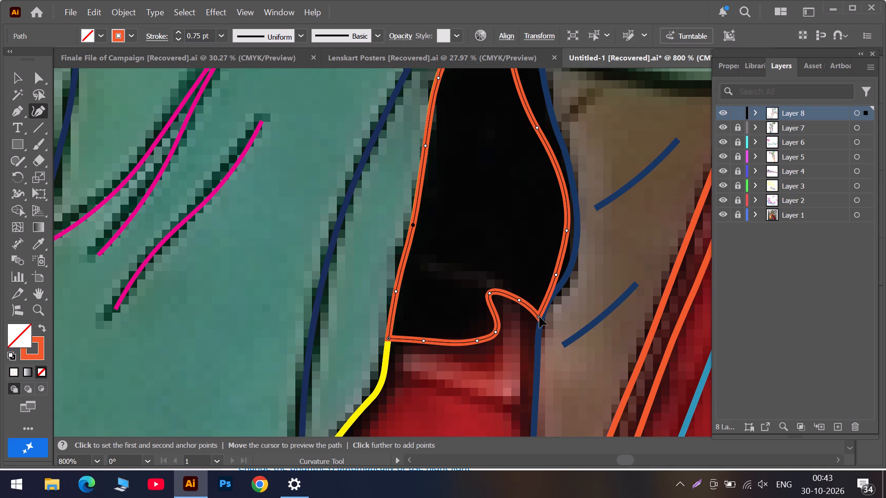
drag(539, 317, 538, 323)
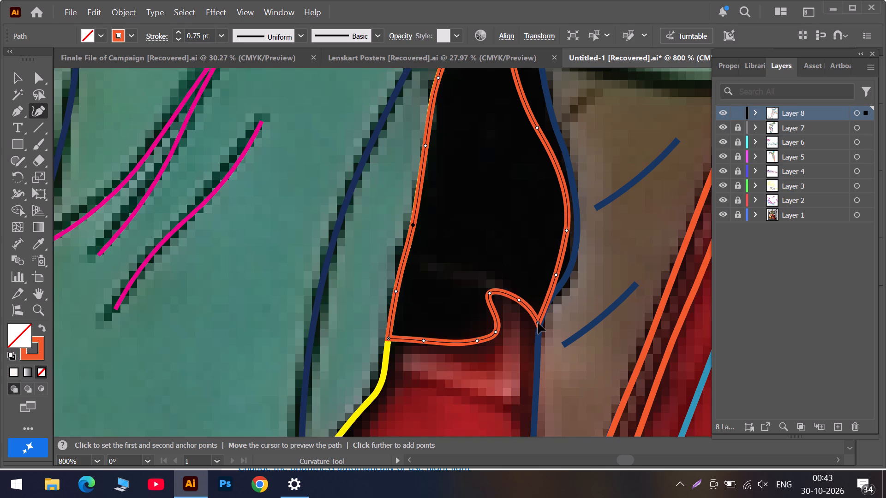
drag(538, 323, 539, 323)
drag(556, 273, 552, 280)
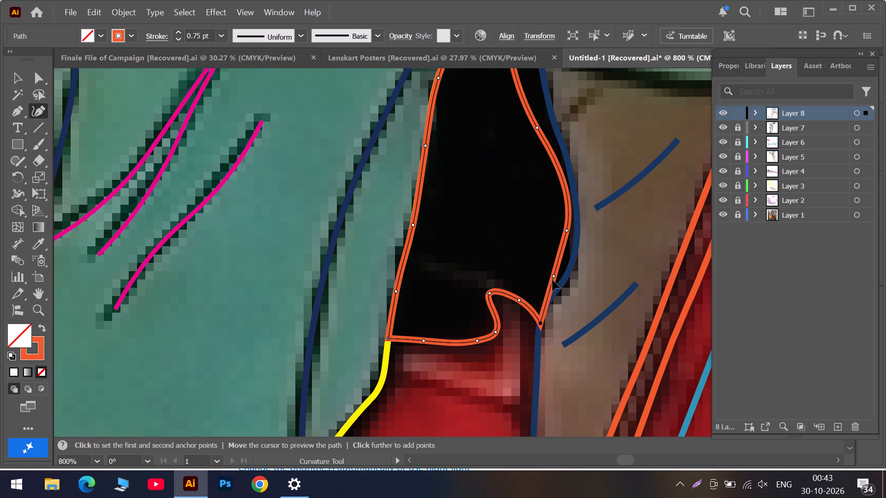
drag(552, 280, 545, 308)
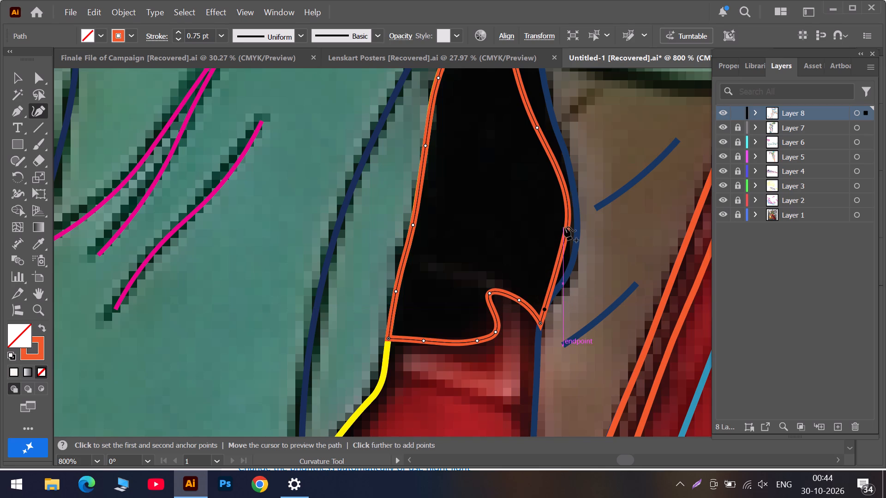
drag(566, 231, 557, 290)
Bulge the gap shape's rear-leg edge out onto the navy outline up to the tip, adding anchors where needed.
scroll(562, 253, up, 5)
drag(558, 254, 576, 264)
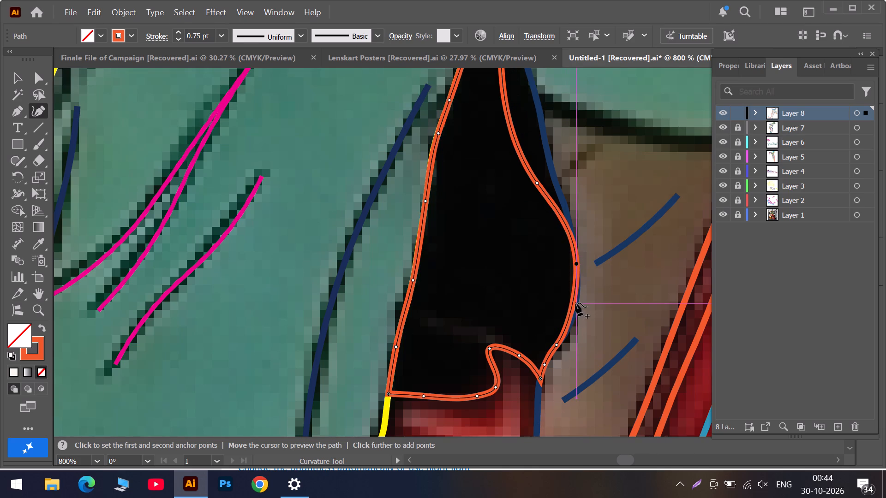
drag(572, 303, 576, 305)
scroll(548, 241, up, 4)
drag(538, 225, 562, 248)
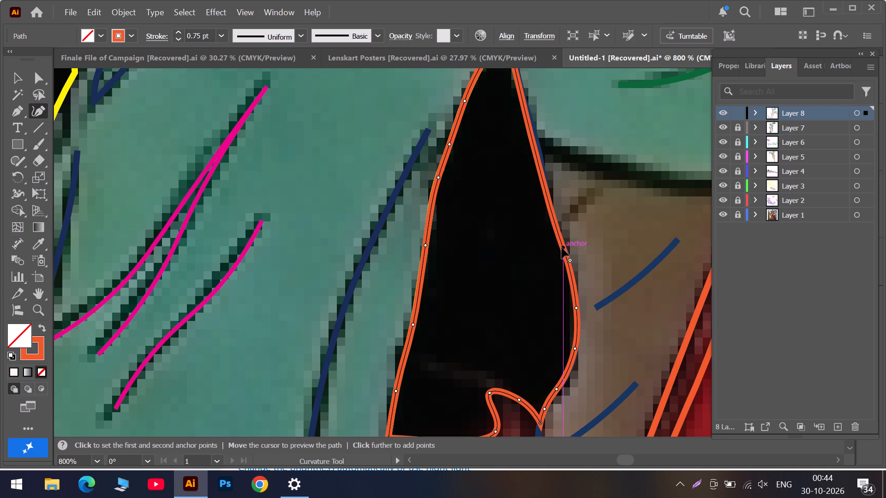
scroll(543, 231, up, 5)
click(534, 199)
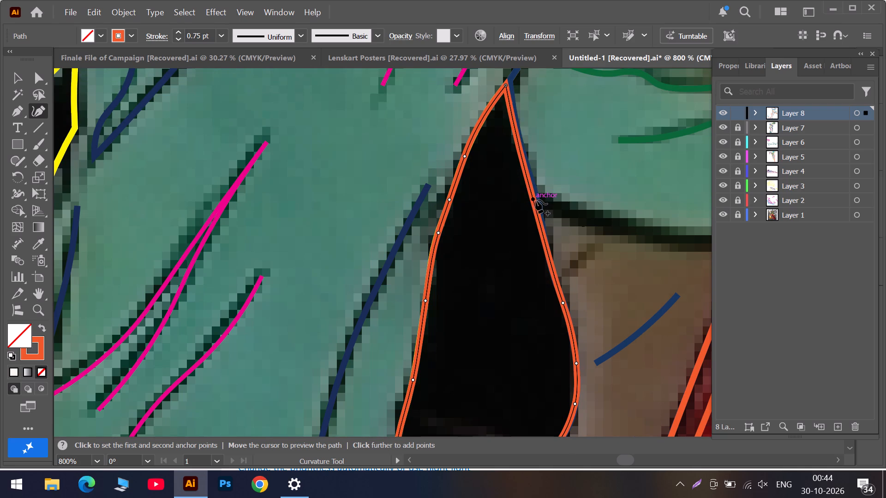
scroll(529, 195, up, 6)
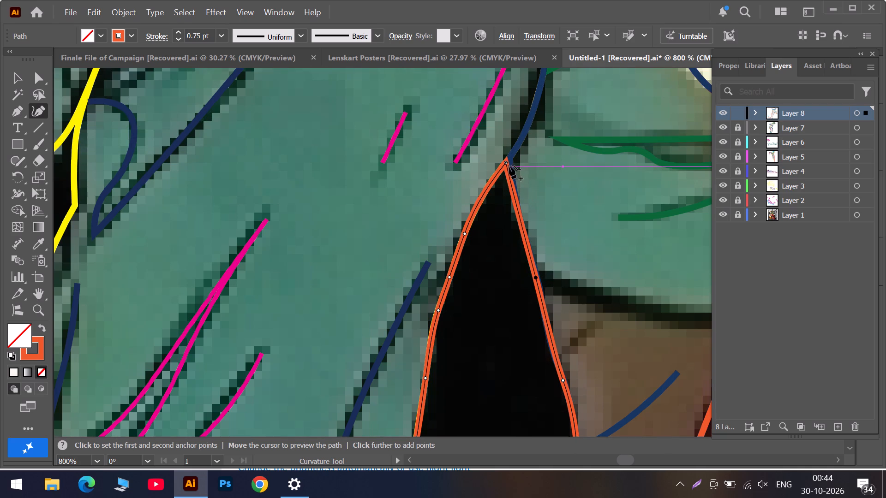
click(505, 162)
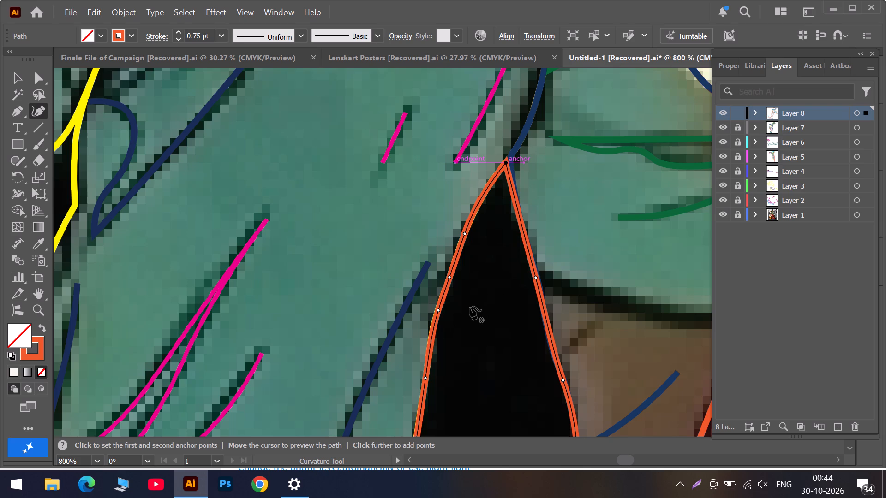
Start a new curved path on the red bodywork below the black gap, tracing down to the dark crease beside the trouser cuff.
alt+scroll(470, 307, down, 2)
scroll(472, 322, down, 11)
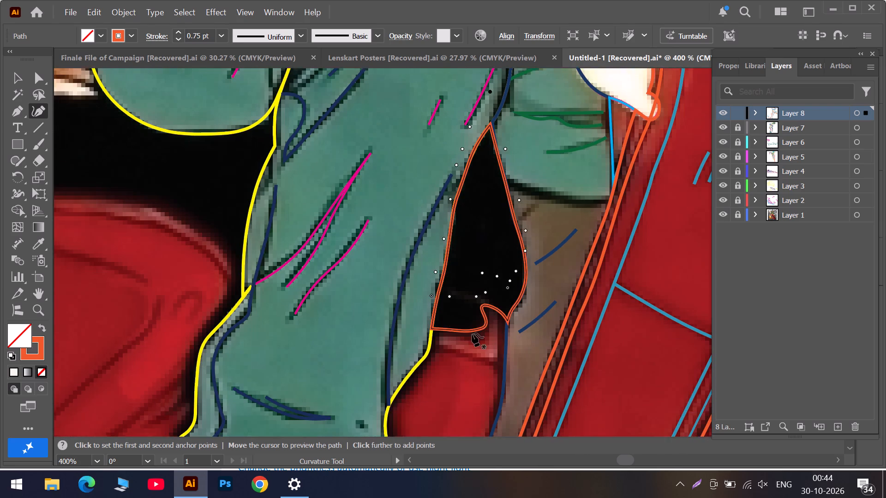
scroll(472, 333, down, 8)
scroll(436, 353, down, 5)
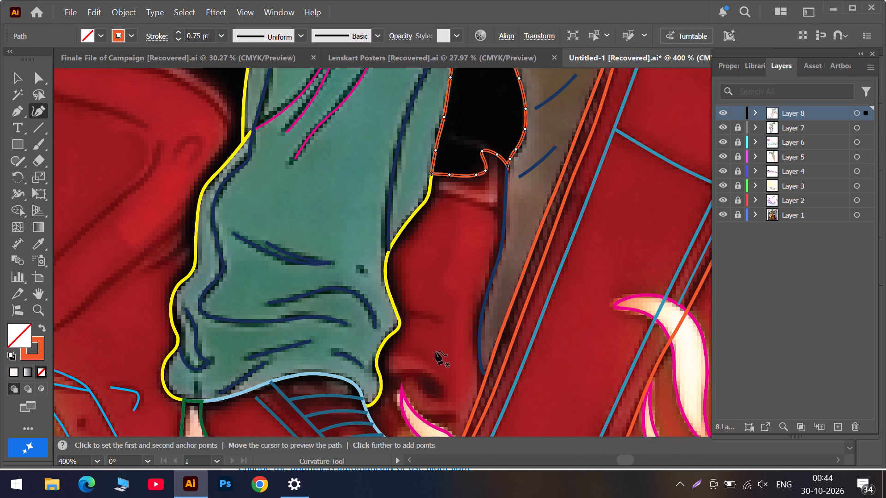
click(460, 202)
click(464, 233)
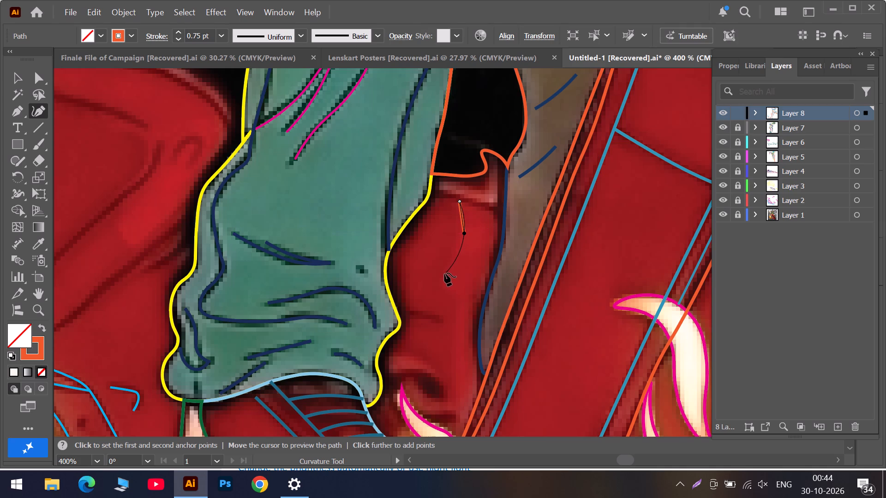
click(442, 274)
click(455, 290)
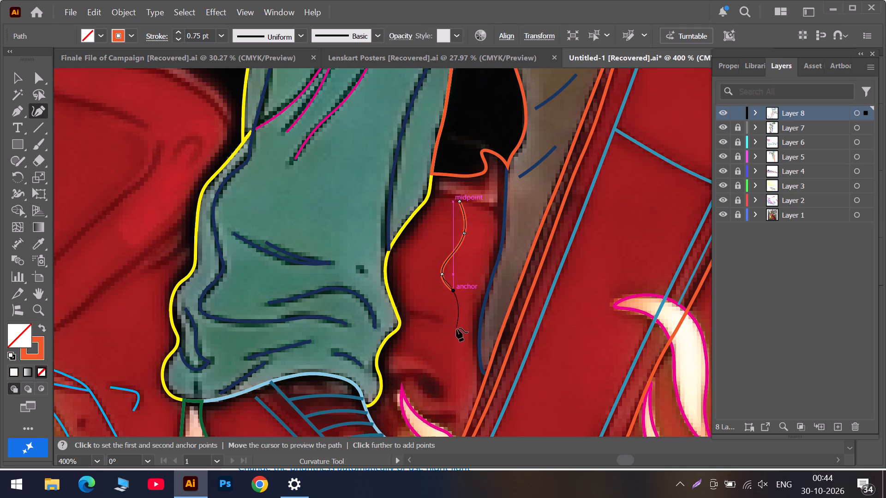
click(455, 331)
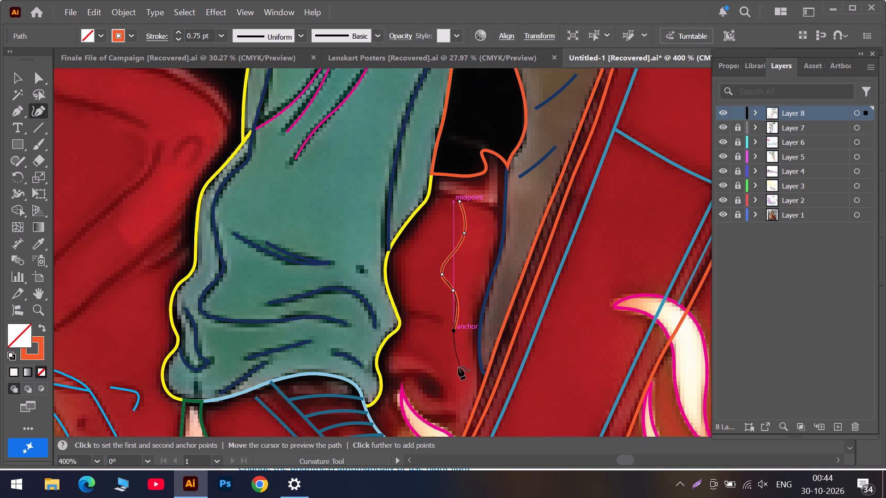
click(456, 367)
click(451, 384)
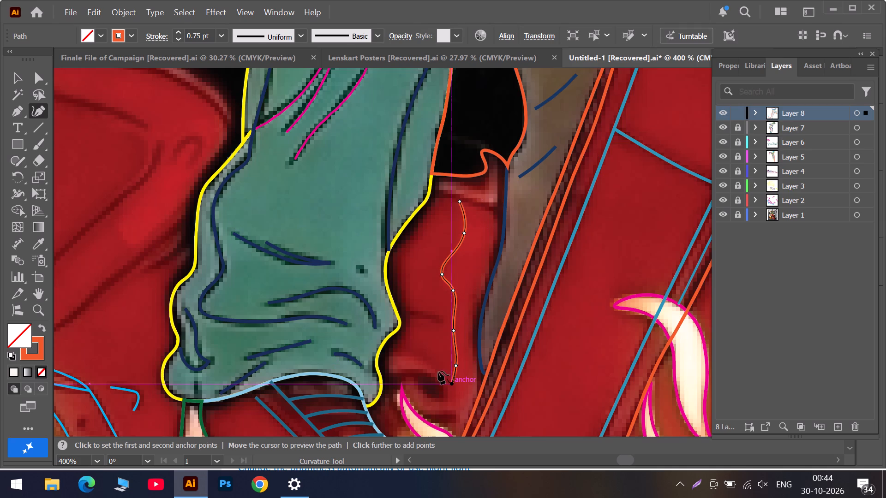
Continue the curved path around the light red fold beside the trouser cuff, looping back to the dark crease and fitting its lower edge.
click(426, 363)
click(402, 352)
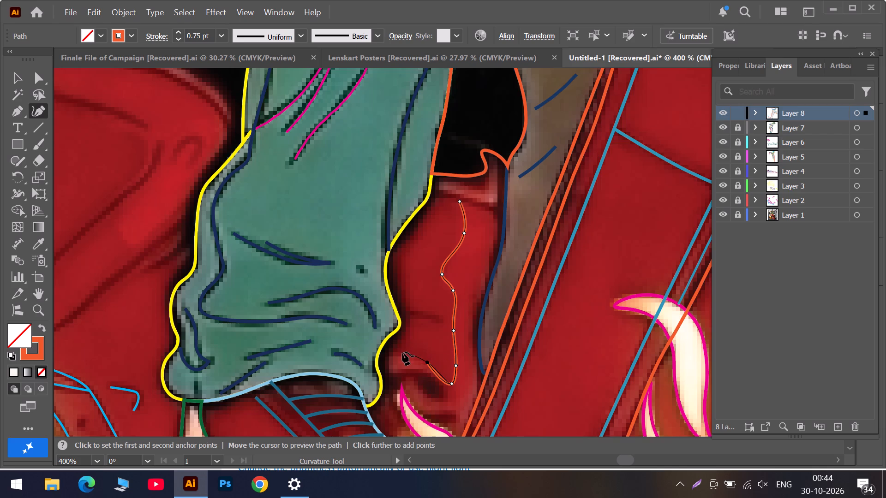
click(387, 357)
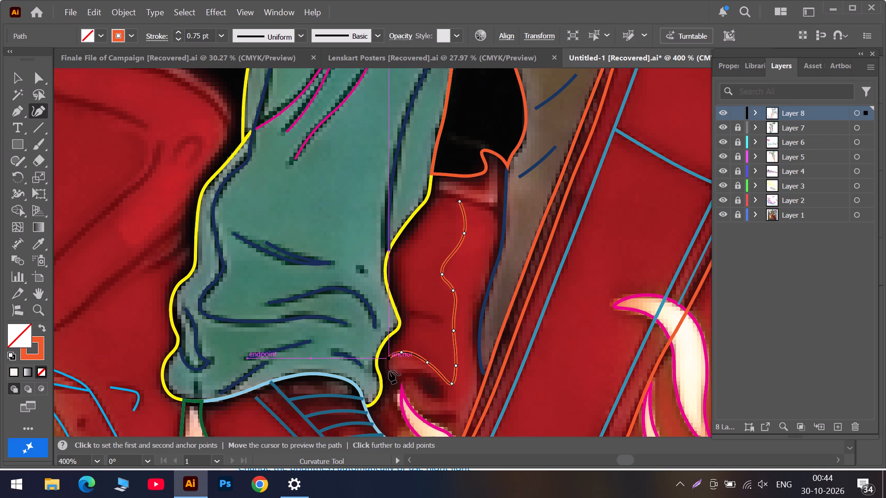
click(389, 371)
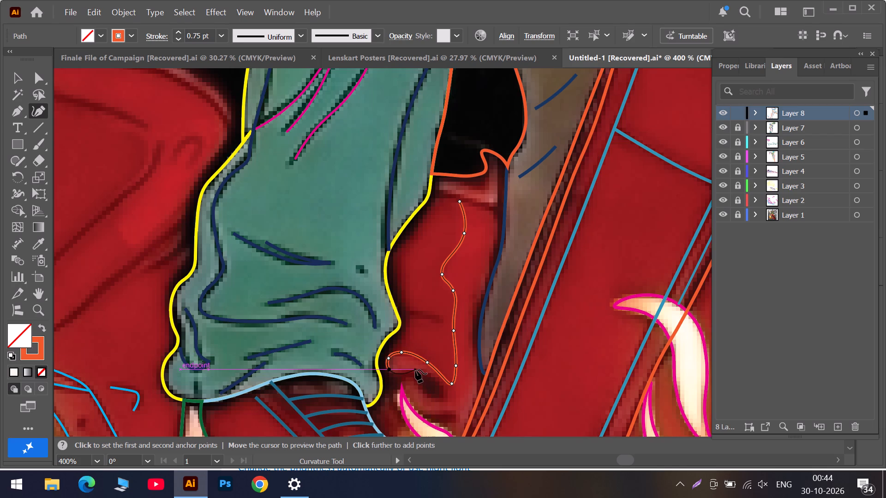
click(415, 370)
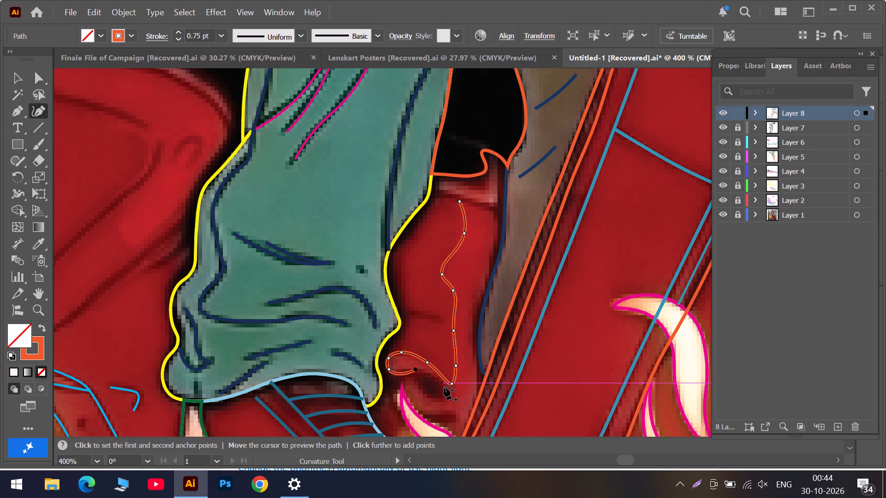
click(445, 387)
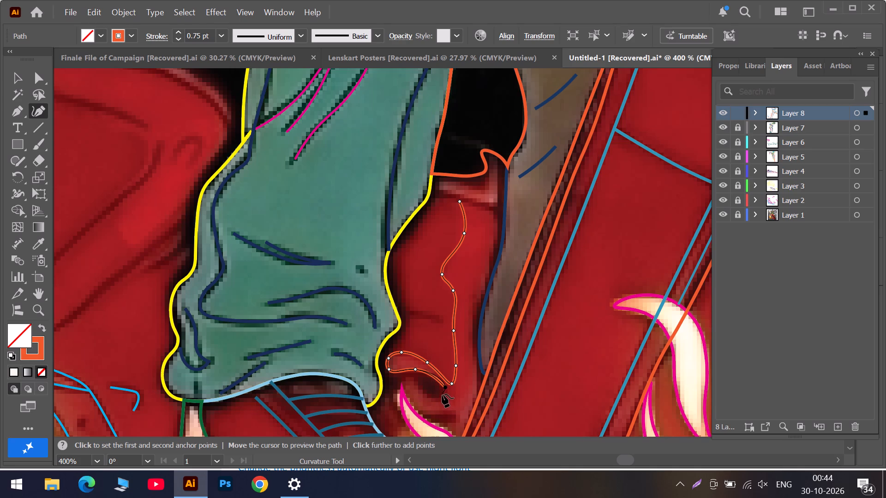
click(434, 378)
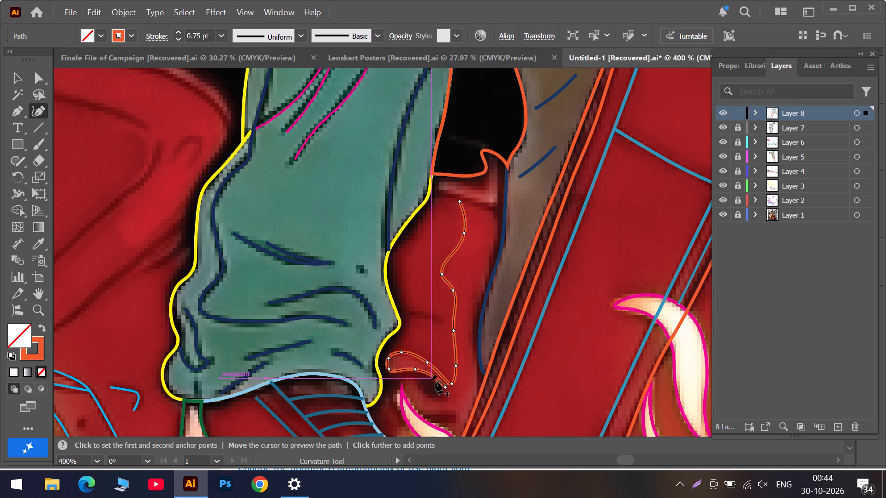
Trace the path around the dark crease below the fold and down along the pink flame outline.
click(443, 396)
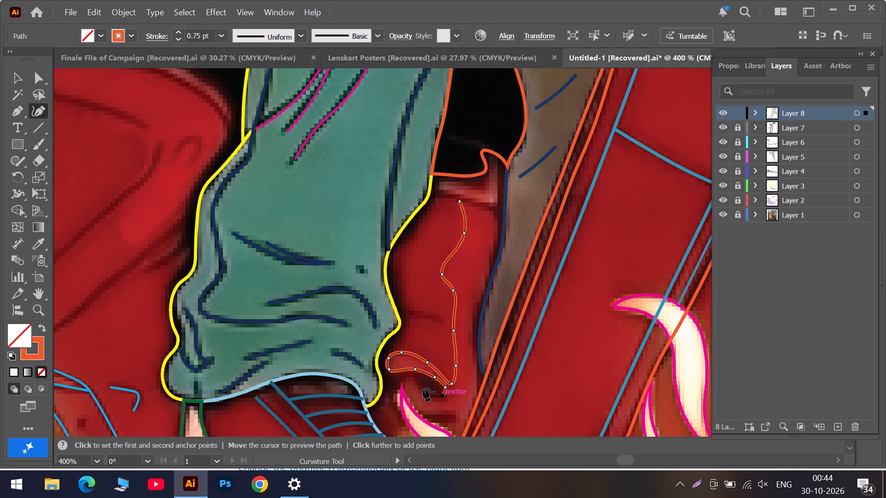
click(423, 388)
click(412, 376)
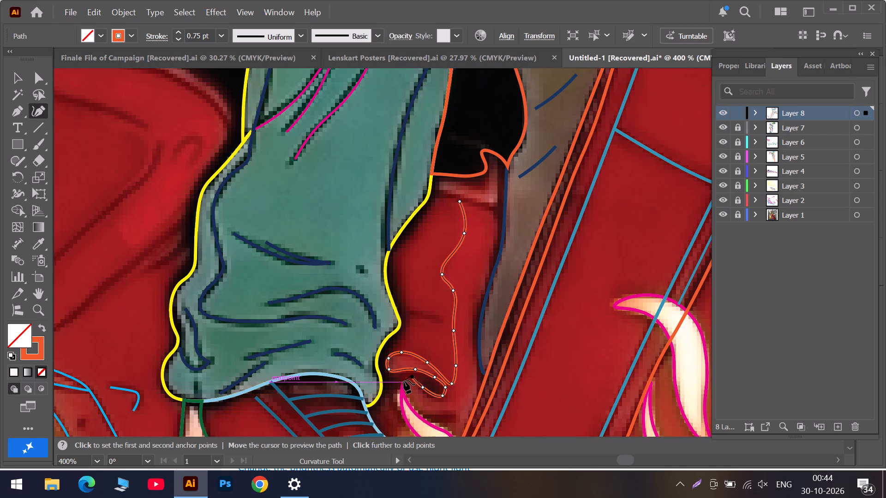
click(404, 380)
click(425, 414)
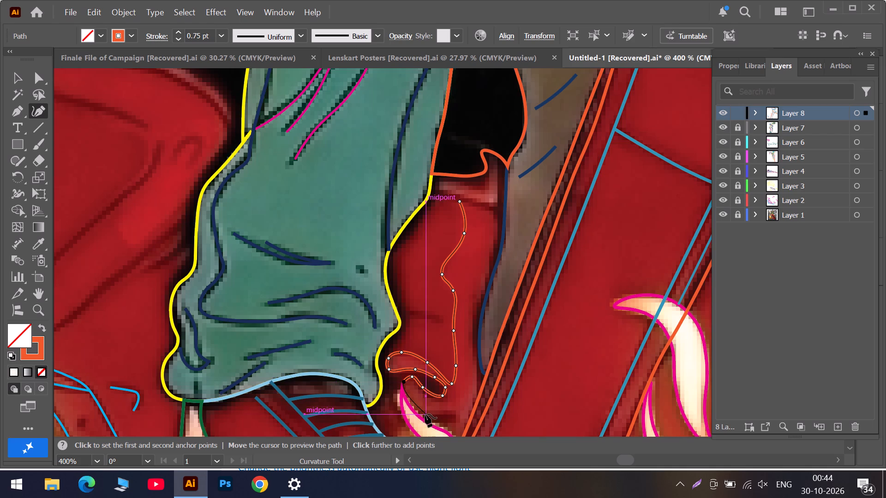
Trace the path around the small dark crease beside the flame and down to the orange stripe outline.
scroll(438, 414, down, 3)
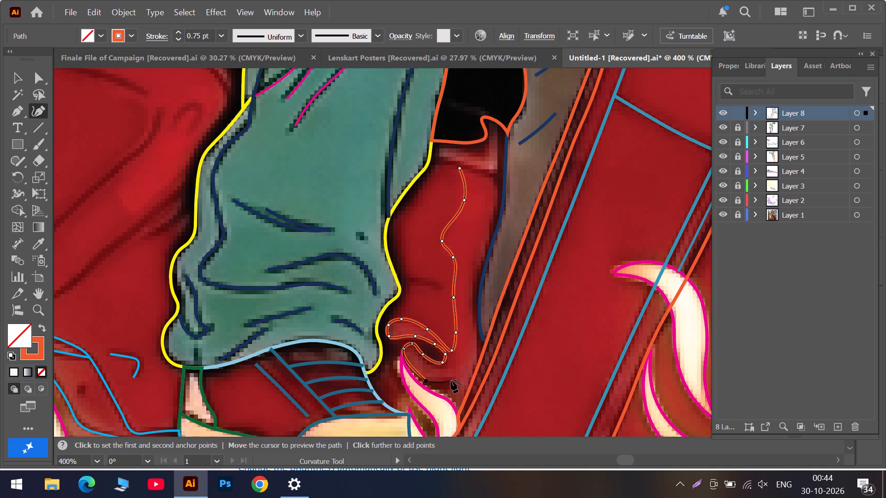
click(451, 380)
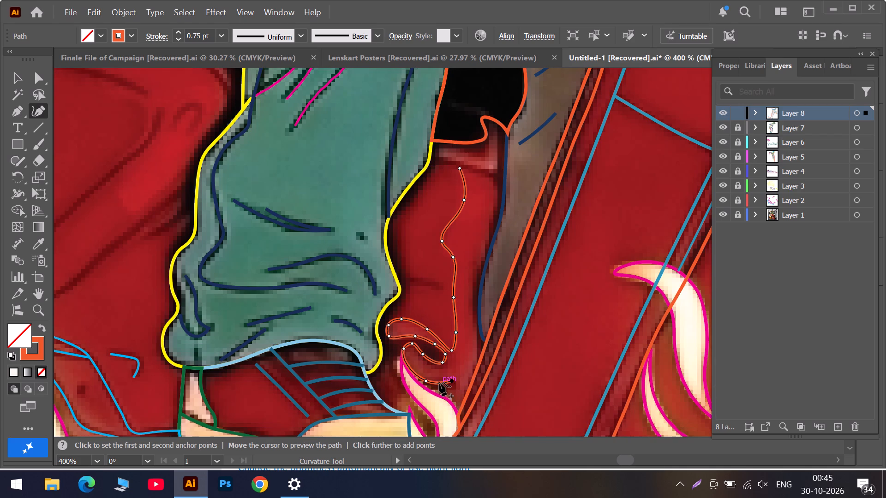
click(439, 383)
click(455, 385)
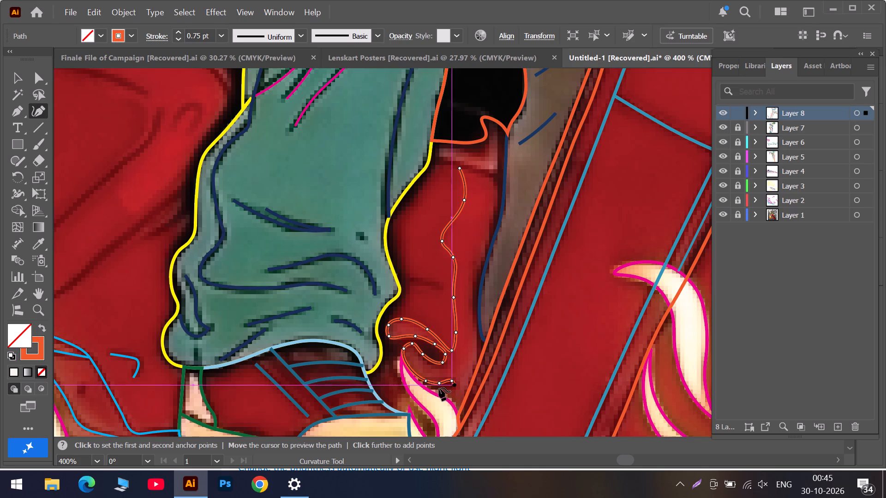
click(437, 389)
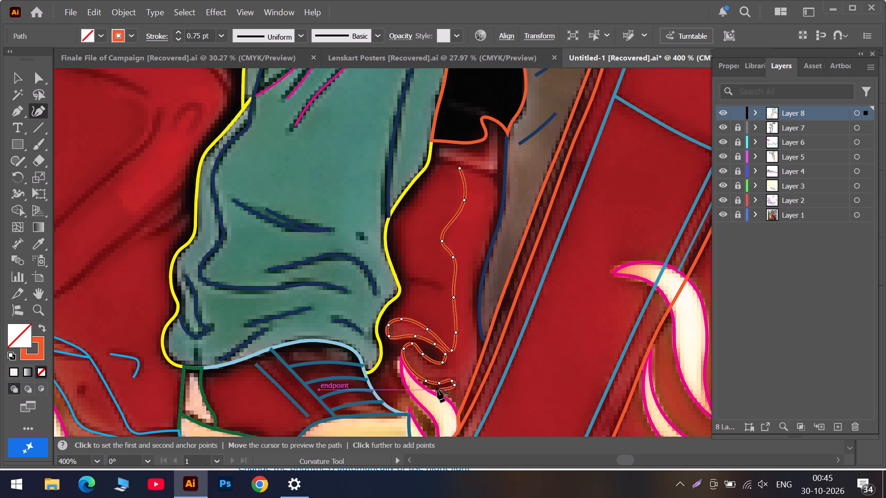
click(450, 397)
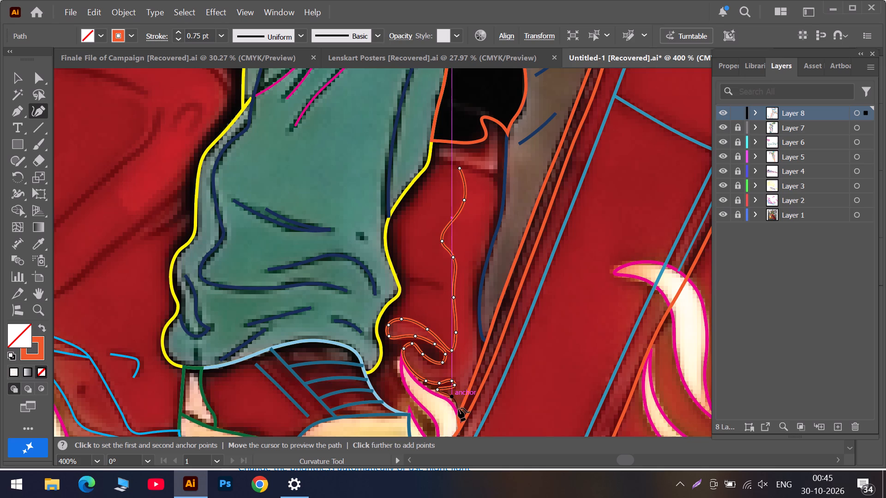
click(457, 405)
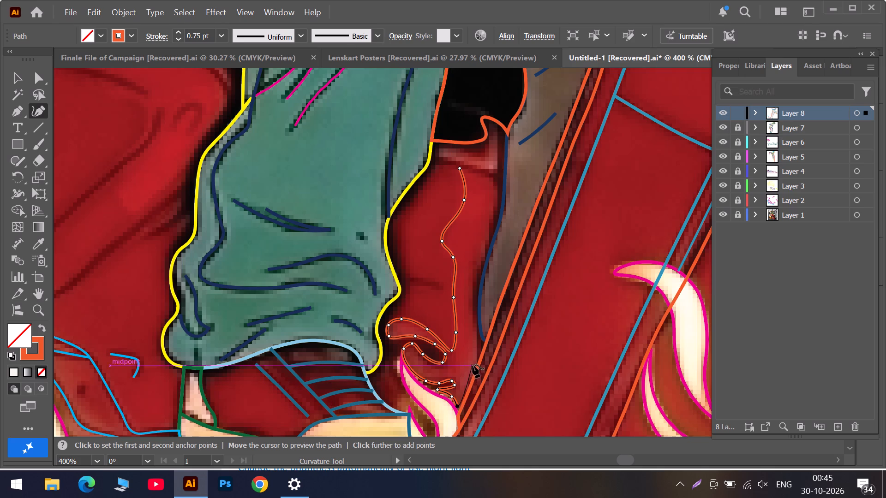
Run the path up the orange stripe to the navy outline's lower end, making corner points at both ends of this edge.
click(473, 364)
double_click(457, 406)
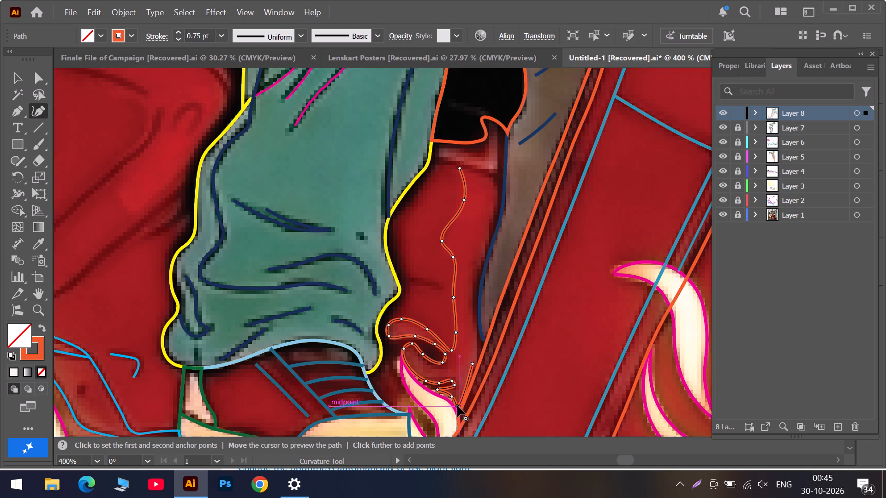
triple_click(480, 344)
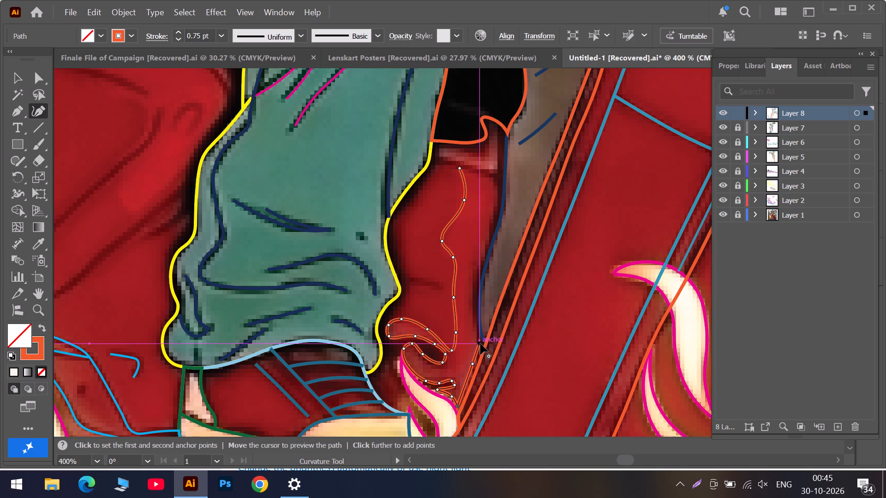
Continue the path up along the navy rear-leg outline and close it at its starting point with a corner anchor.
click(473, 310)
scroll(470, 274, up, 5)
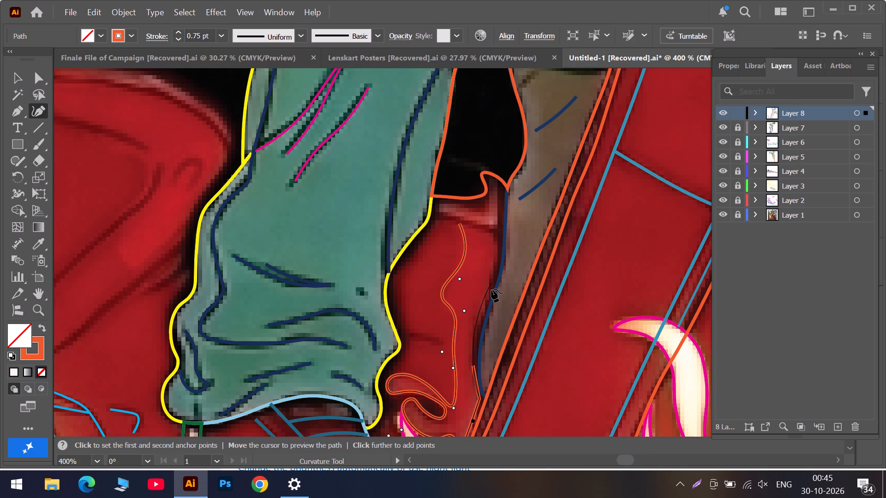
click(488, 300)
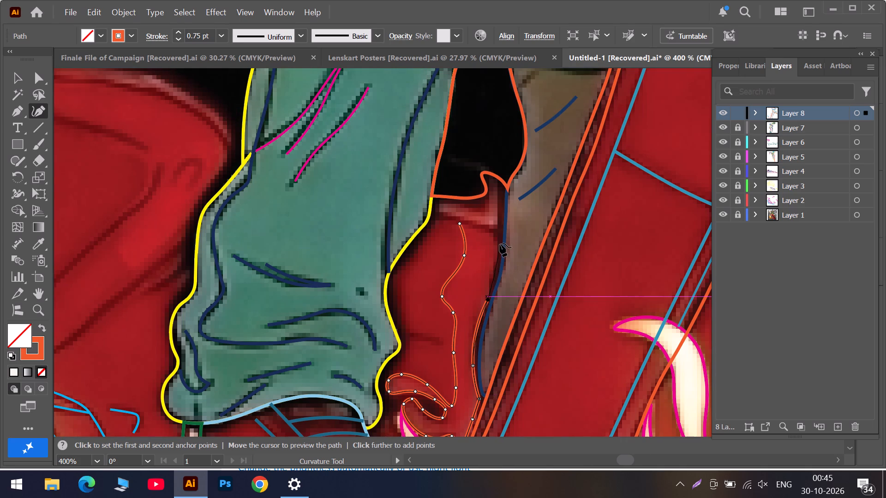
click(499, 237)
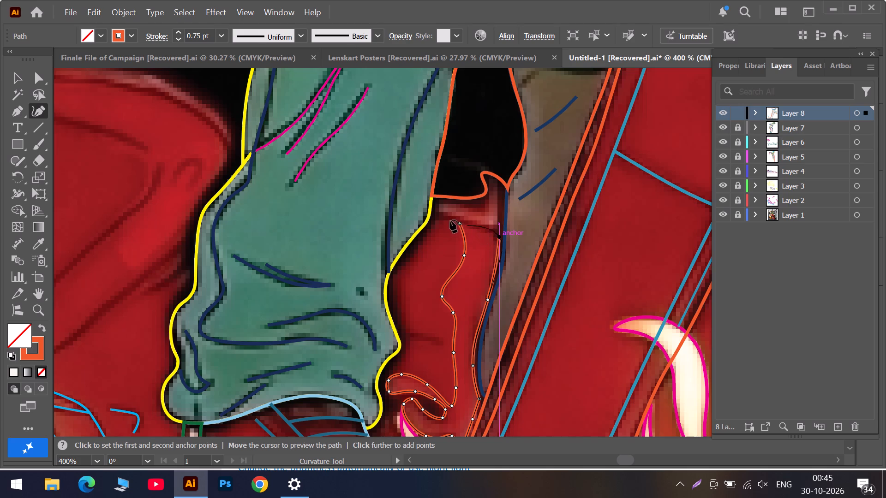
click(460, 223)
double_click(460, 223)
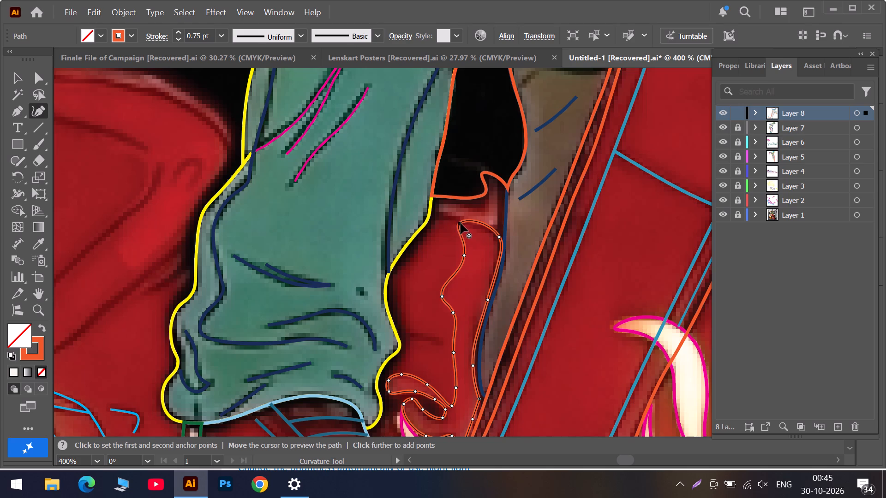
click(461, 223)
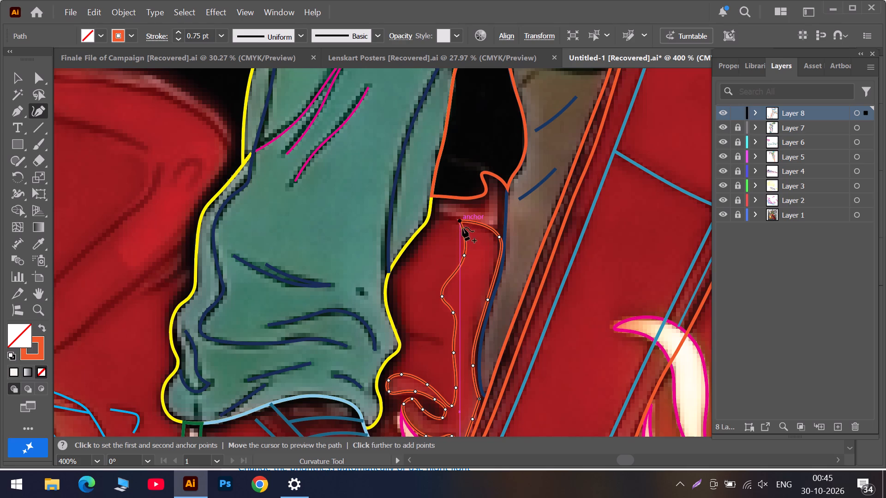
Fit the red shape's upper rear edge to the navy rear-leg outline, repositioning its anchors and adding one where the edge drifts.
drag(500, 236, 500, 237)
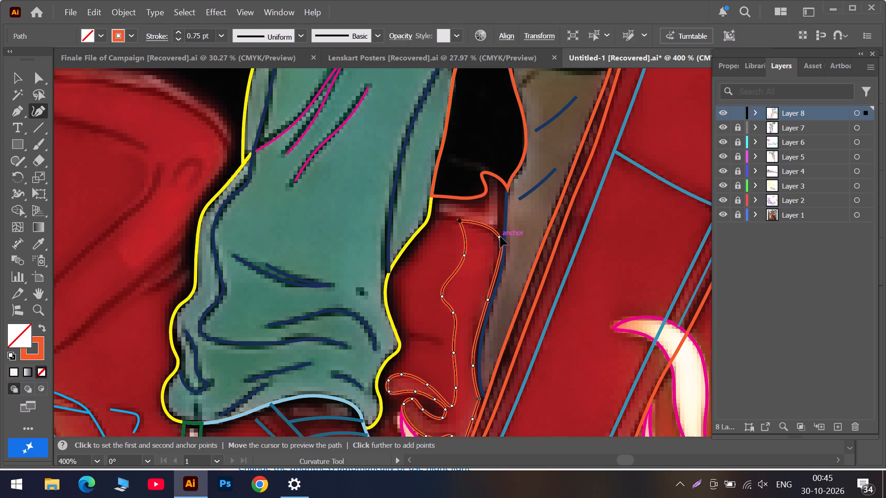
drag(500, 237, 502, 241)
alt+scroll(491, 301, up, 2)
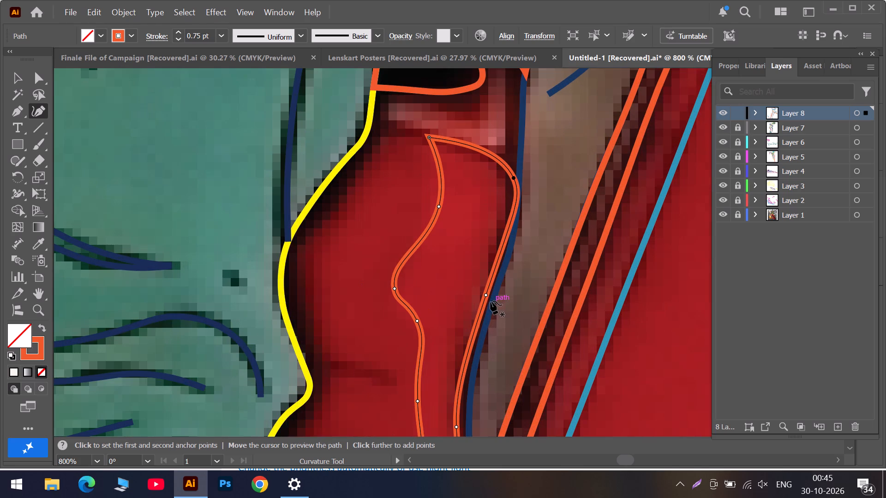
drag(487, 293, 495, 291)
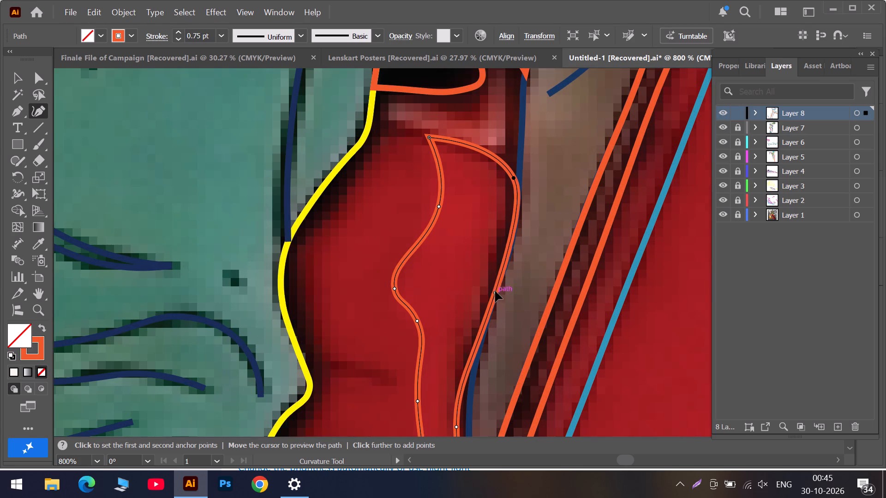
drag(495, 291, 497, 286)
scroll(468, 365, down, 4)
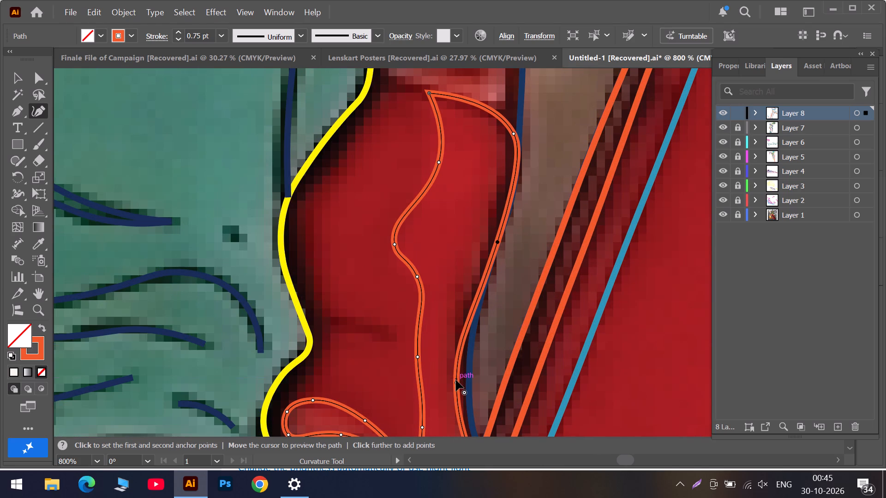
drag(457, 382, 474, 323)
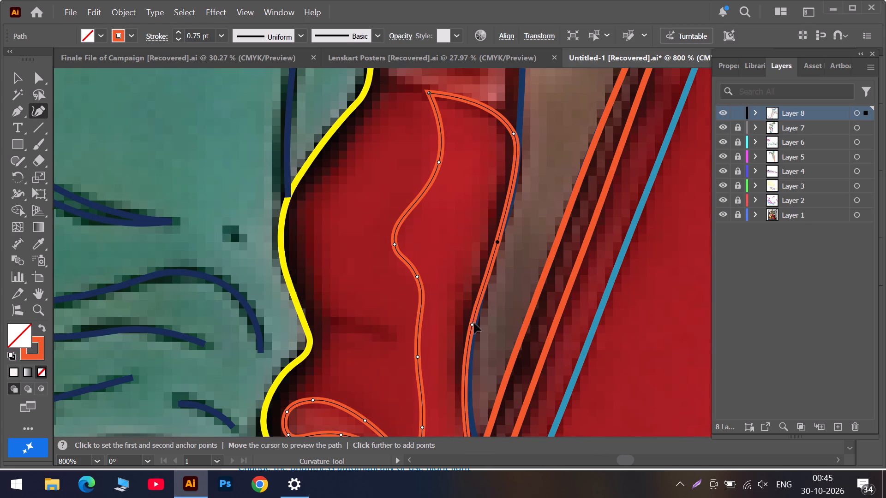
drag(474, 323, 475, 321)
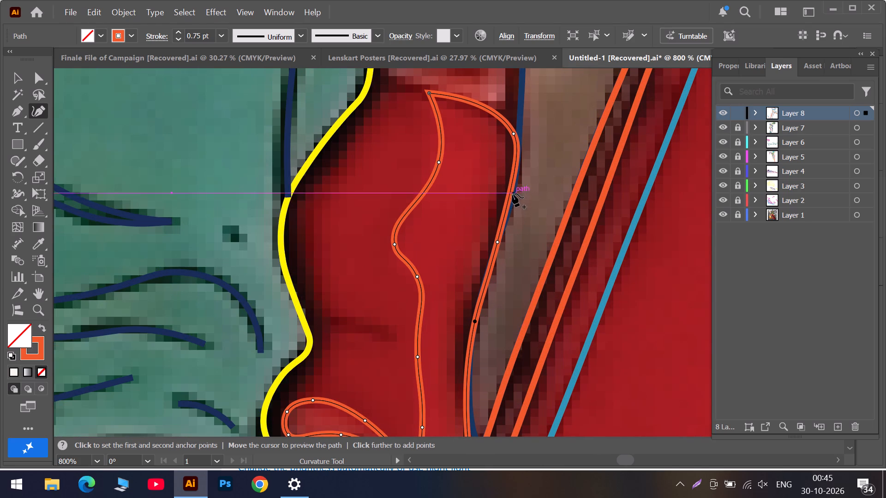
drag(510, 192, 511, 199)
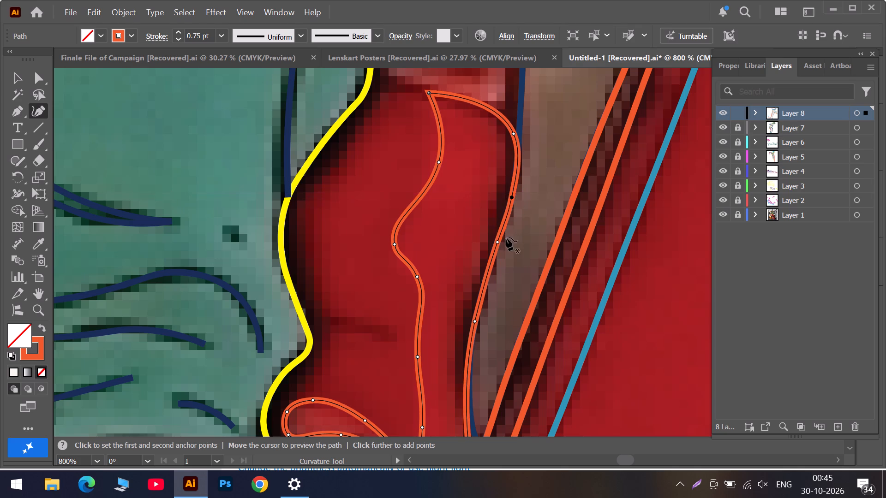
Move the red shape's lower rear corner onto the navy and orange outlines' junction and fit the adjoining edges to those outlines.
scroll(484, 304, down, 6)
drag(469, 381, 480, 379)
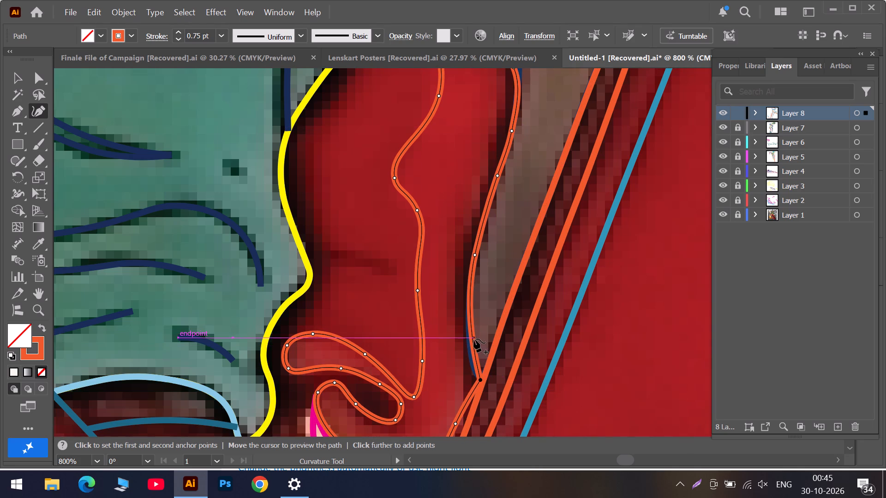
drag(474, 338, 468, 340)
scroll(472, 373, down, 6)
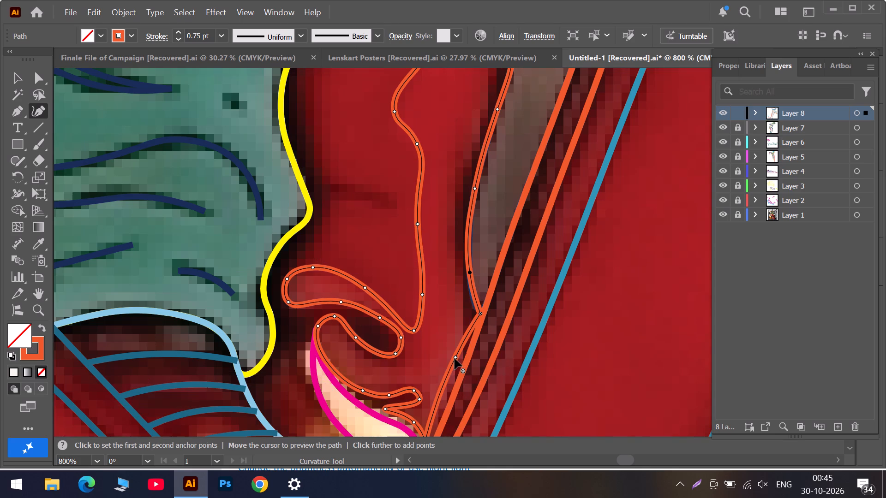
drag(455, 358, 461, 372)
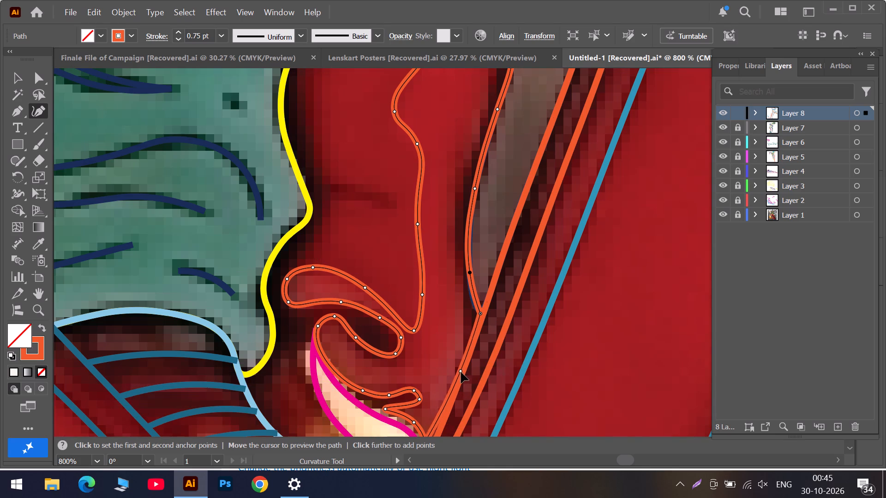
drag(461, 372, 461, 373)
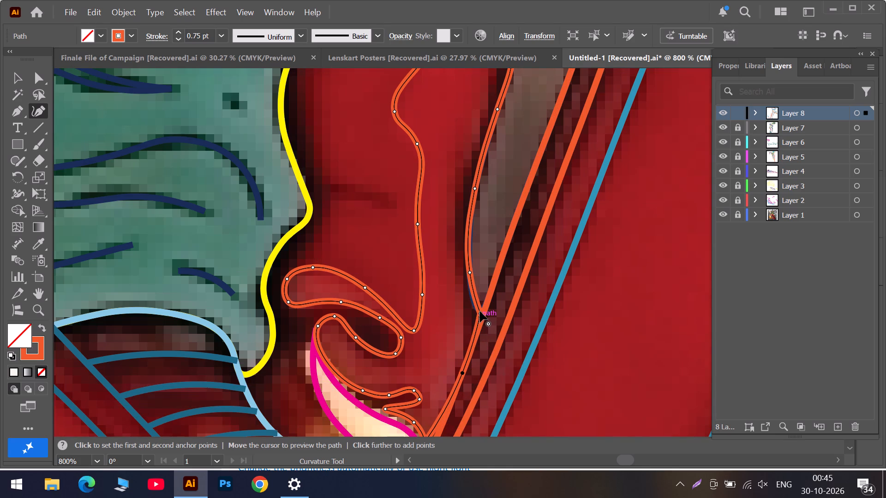
drag(479, 312, 483, 316)
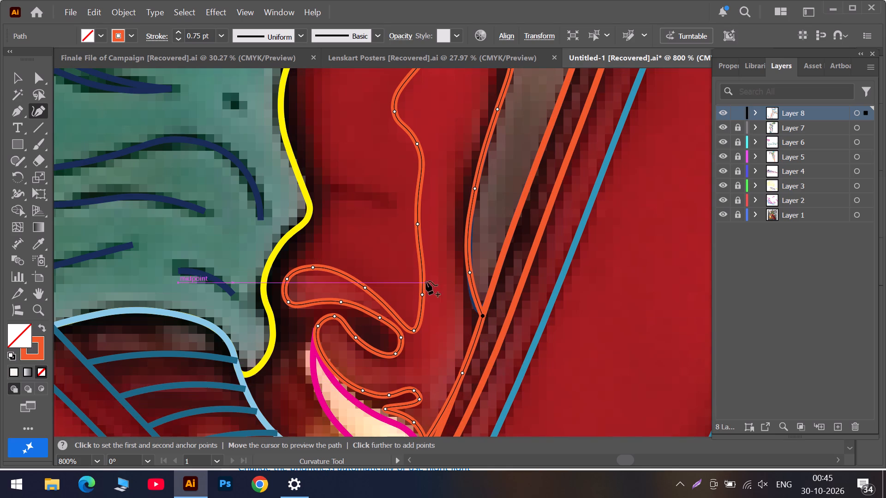
drag(477, 299, 473, 298)
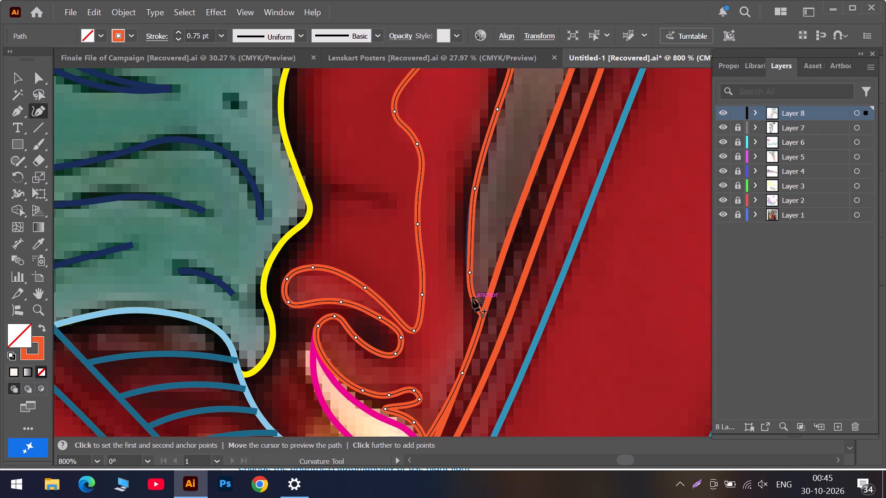
Add two anchors on the red shape's rear edge, just above its lower corner, and fit the curve to the navy leg outline.
click(473, 298)
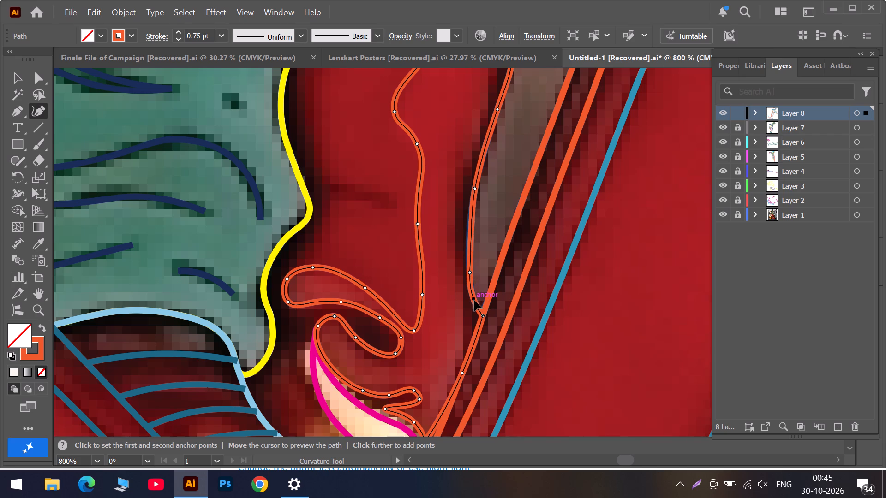
scroll(455, 354, down, 6)
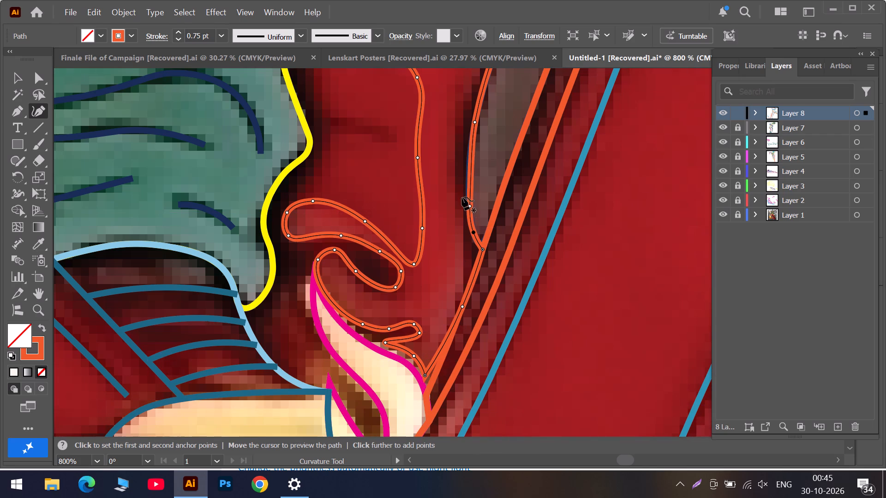
drag(472, 168, 469, 175)
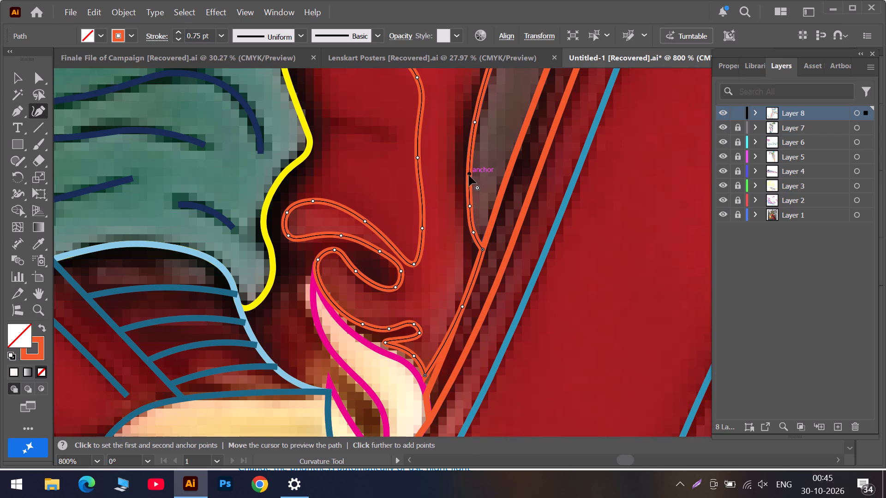
Move the red shape's bottom tip down to where the magenta flame outline meets the orange stripe, fitting the adjacent anchor to the flame edge.
scroll(451, 298, down, 2)
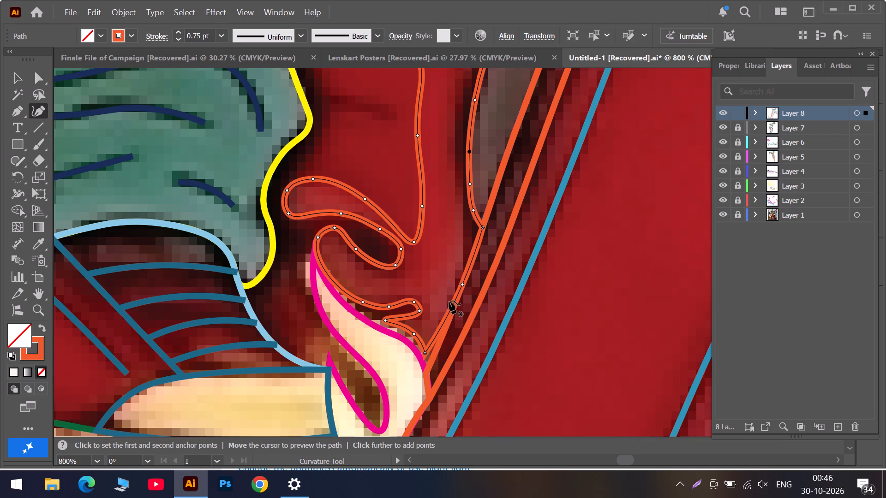
scroll(438, 324, down, 2)
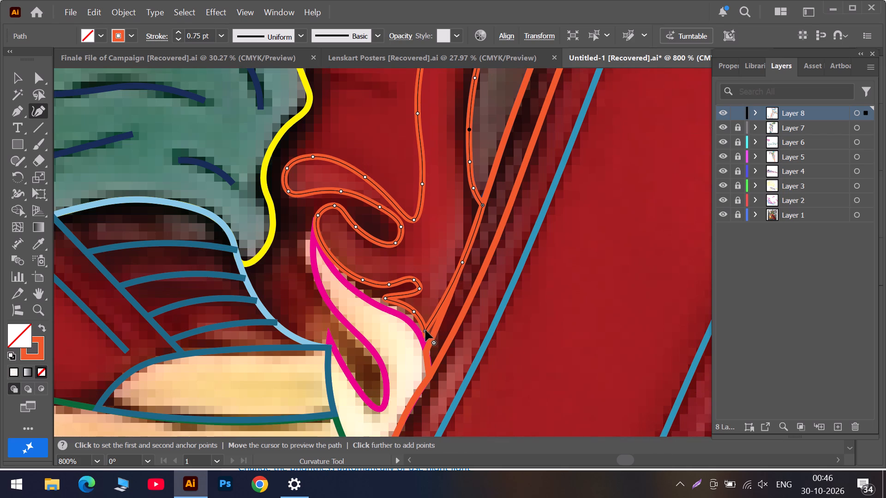
drag(425, 330, 426, 348)
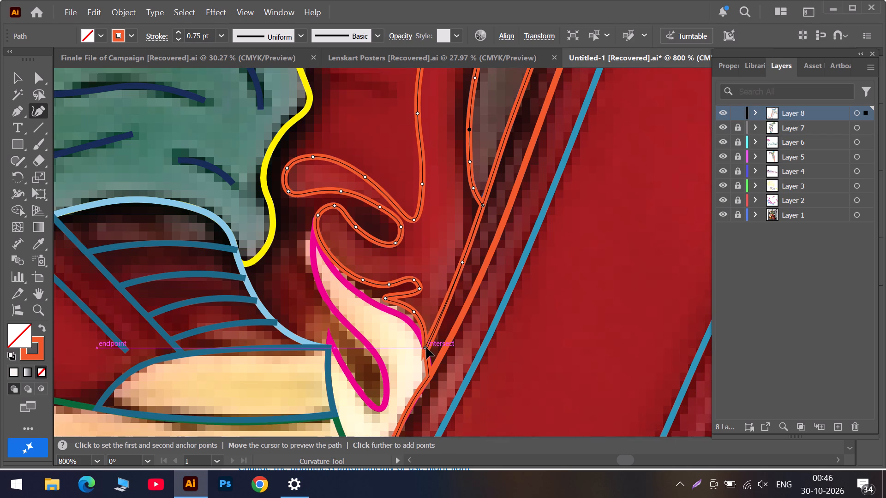
drag(426, 348, 429, 346)
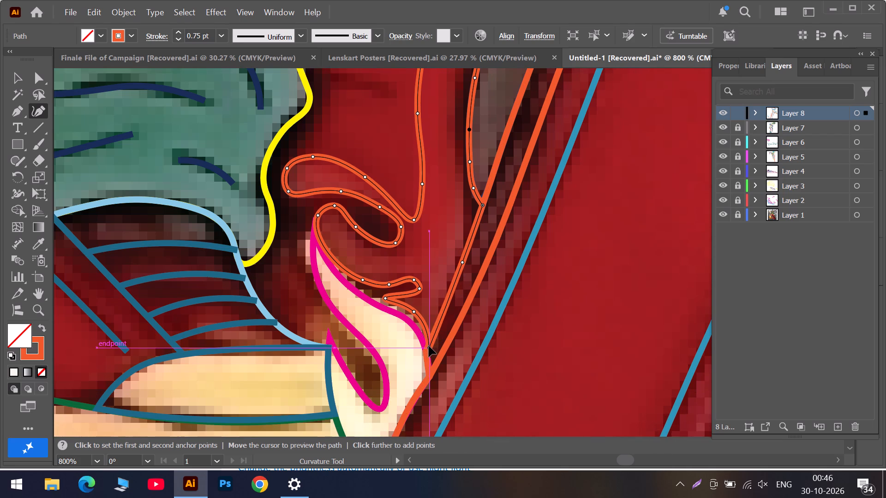
drag(429, 346, 429, 344)
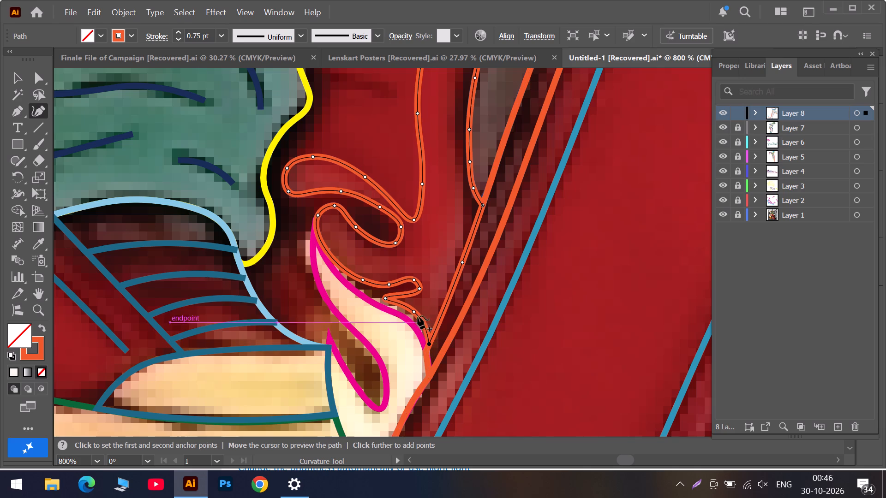
drag(413, 312, 416, 330)
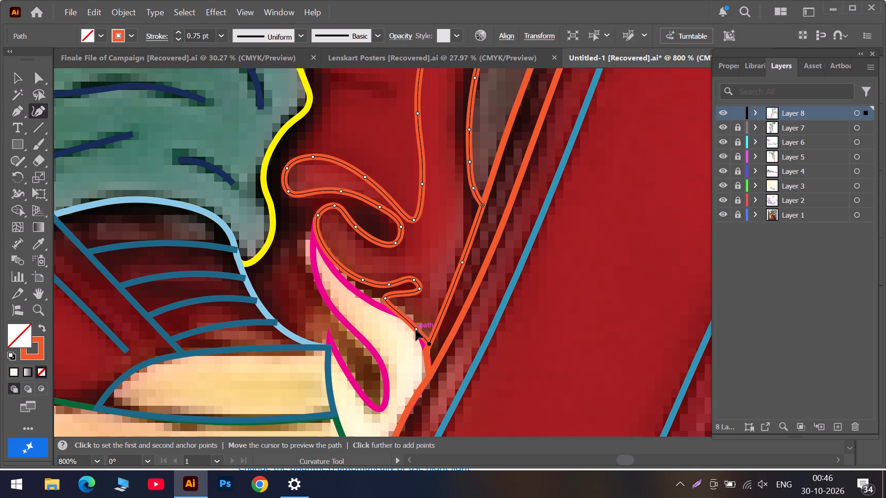
drag(416, 330, 416, 327)
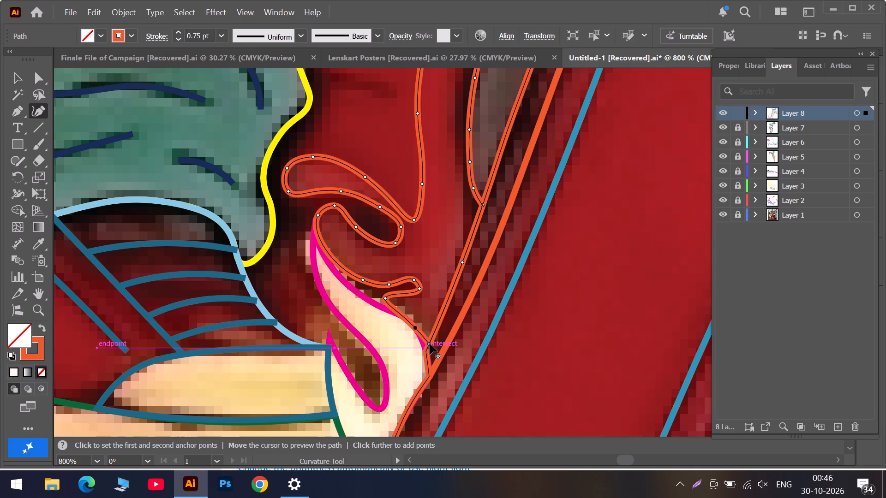
drag(429, 343, 425, 346)
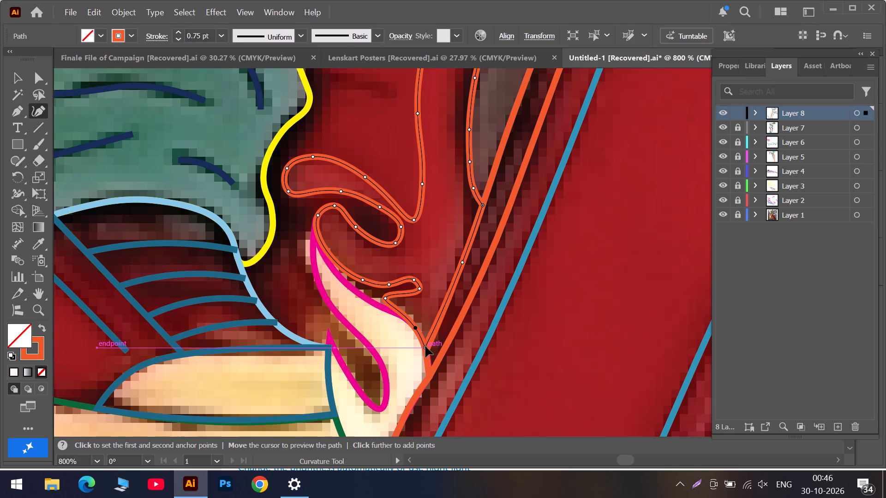
drag(425, 346, 427, 347)
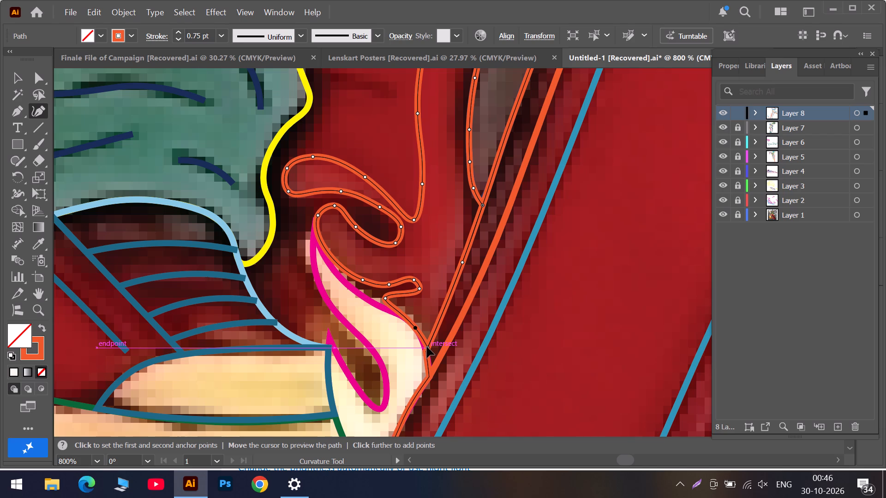
drag(427, 347, 425, 348)
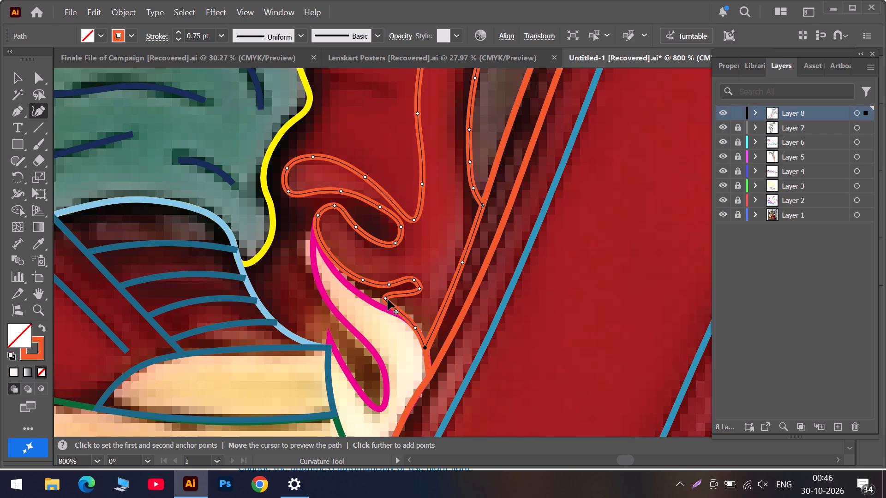
Move the two anchors bounding the small lower notch onto the magenta flame outline and make both corner points.
drag(386, 299, 385, 304)
double_click(384, 304)
click(384, 304)
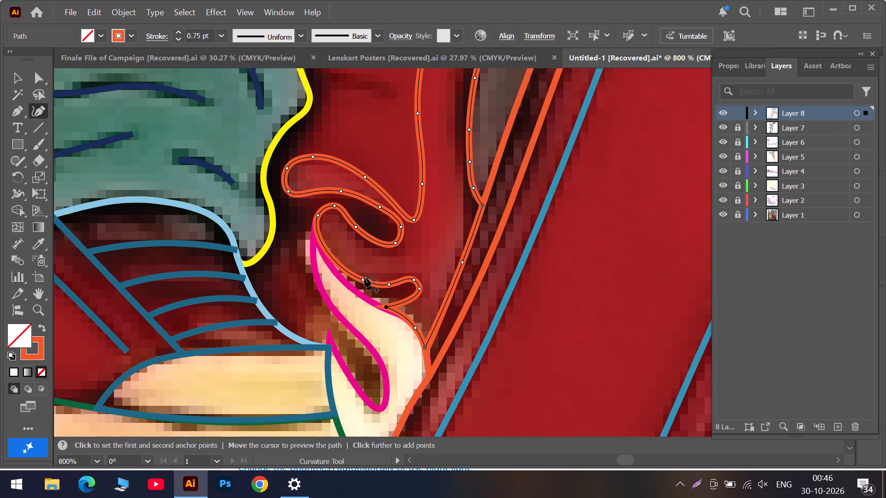
drag(361, 281, 351, 280)
double_click(351, 280)
click(351, 280)
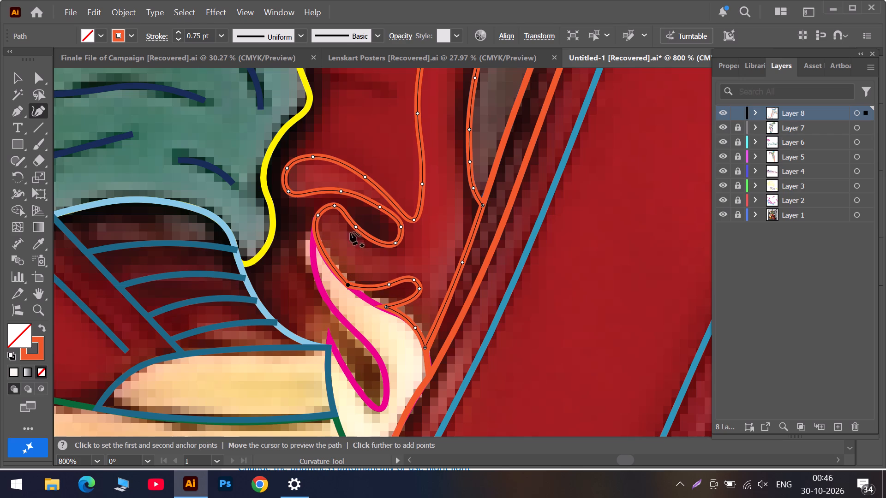
Reshape the rounded end of the dark hook above the flame by repositioning its rear anchor.
drag(401, 226, 401, 227)
drag(401, 227, 397, 229)
drag(397, 229, 402, 237)
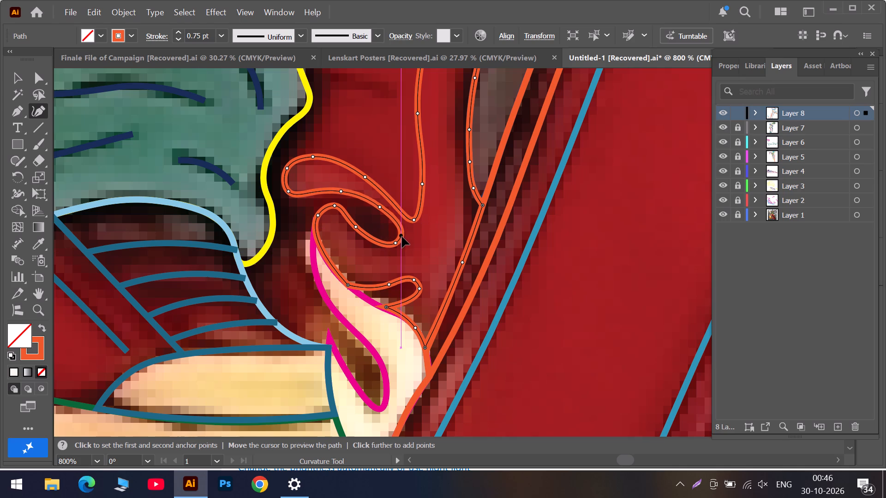
drag(402, 237, 400, 237)
Draw a short open three-point curve along the dark crease between the trouser leg and the red shape.
alt+scroll(372, 245, down, 2)
scroll(382, 257, up, 5)
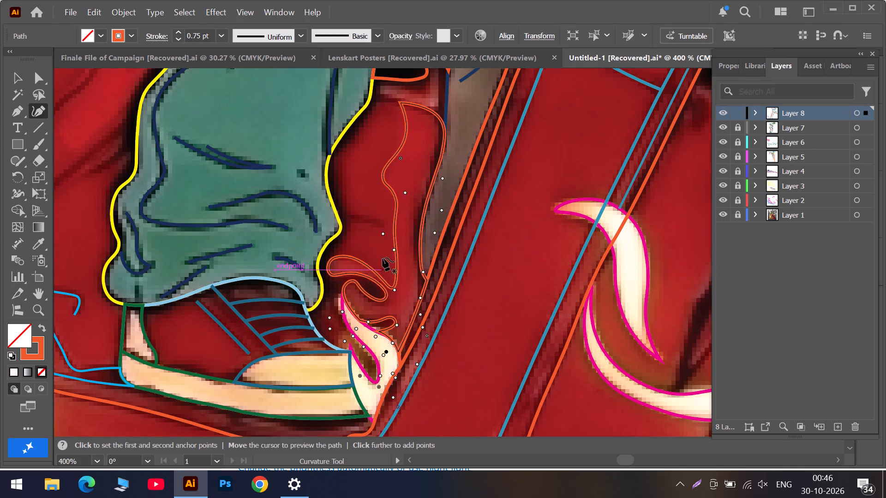
scroll(386, 261, up, 3)
click(350, 248)
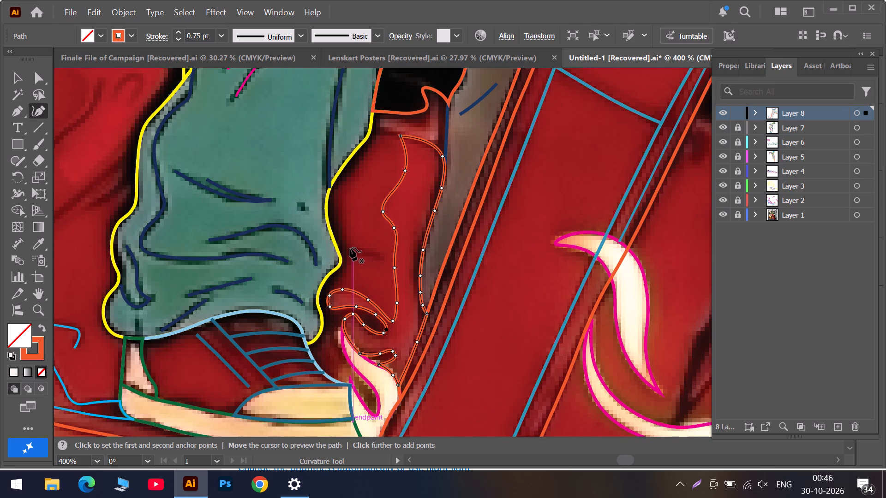
click(367, 250)
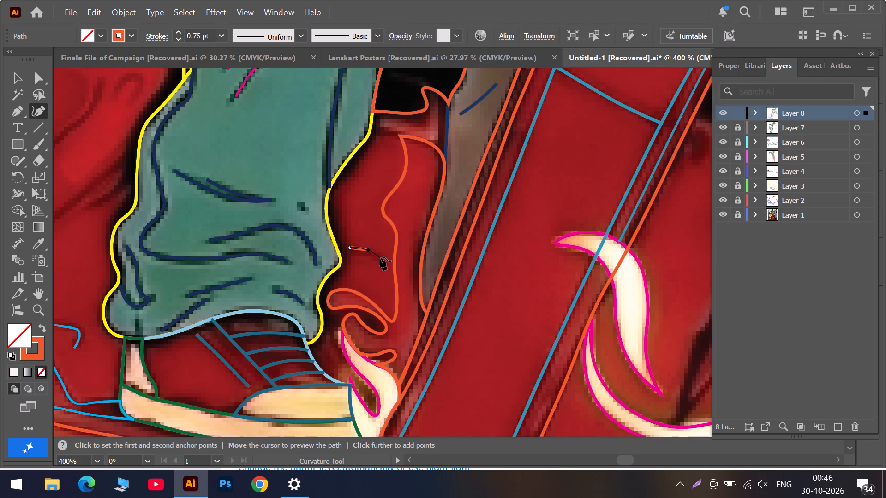
click(379, 257)
key(Escape)
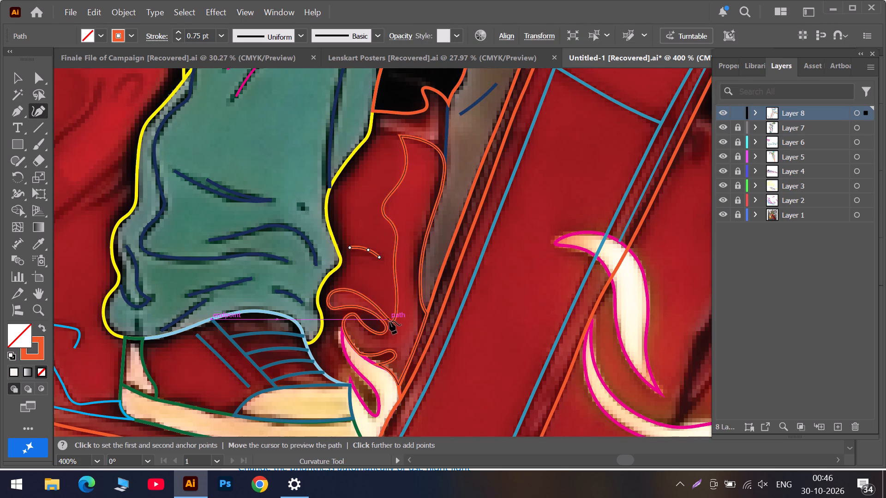
Start a path beneath the black area between the legs, following its lower edge to the yellow trouser outline and ending in a corner point.
scroll(389, 370, down, 6)
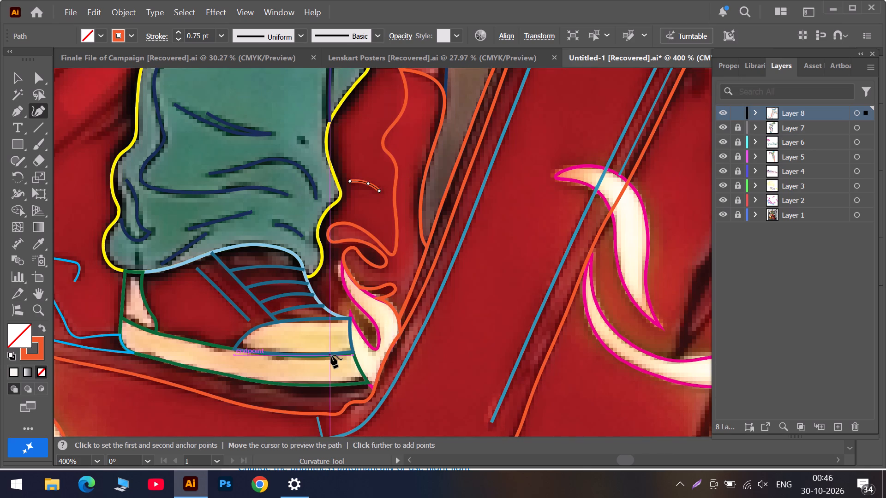
scroll(331, 355, up, 9)
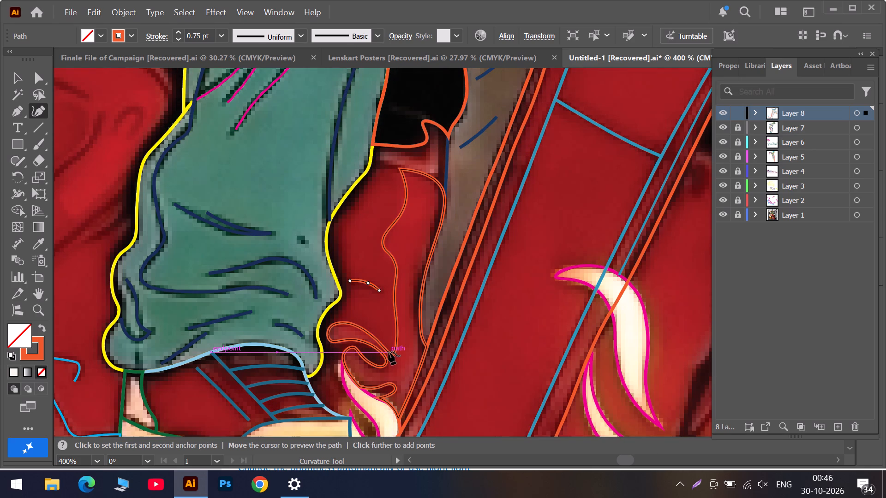
scroll(388, 352, up, 5)
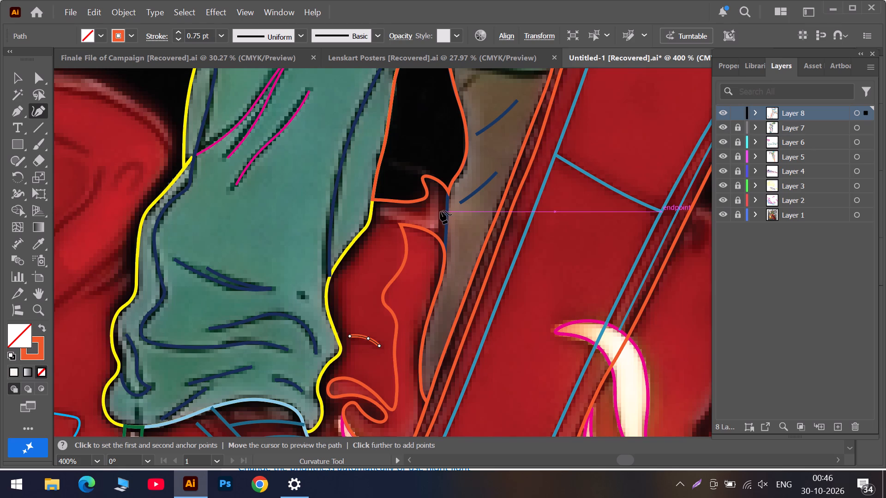
alt+scroll(439, 211, up, 2)
click(411, 148)
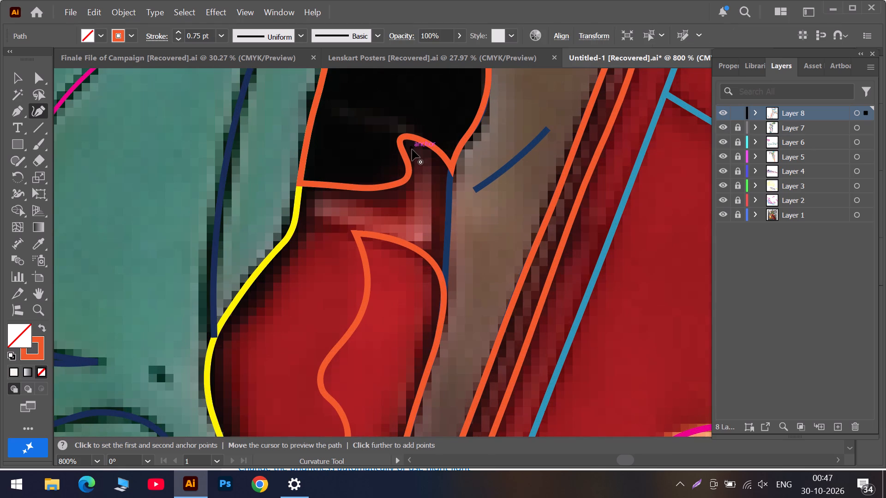
click(416, 180)
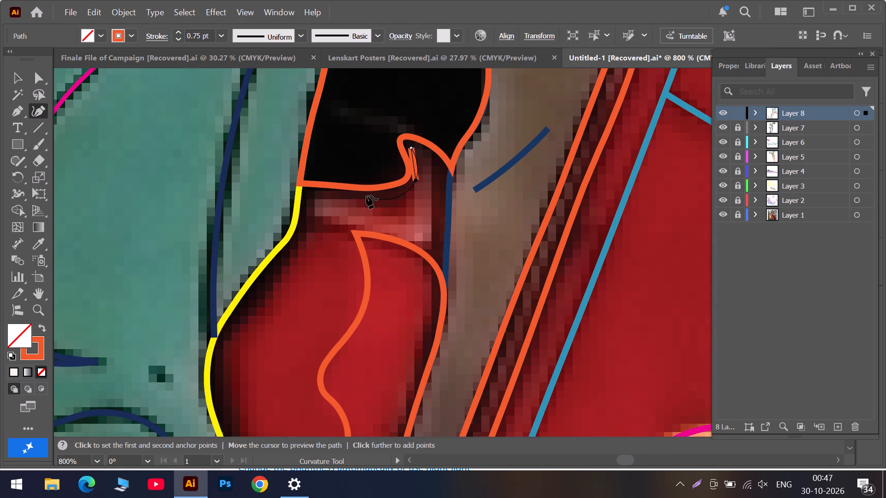
click(362, 195)
click(305, 191)
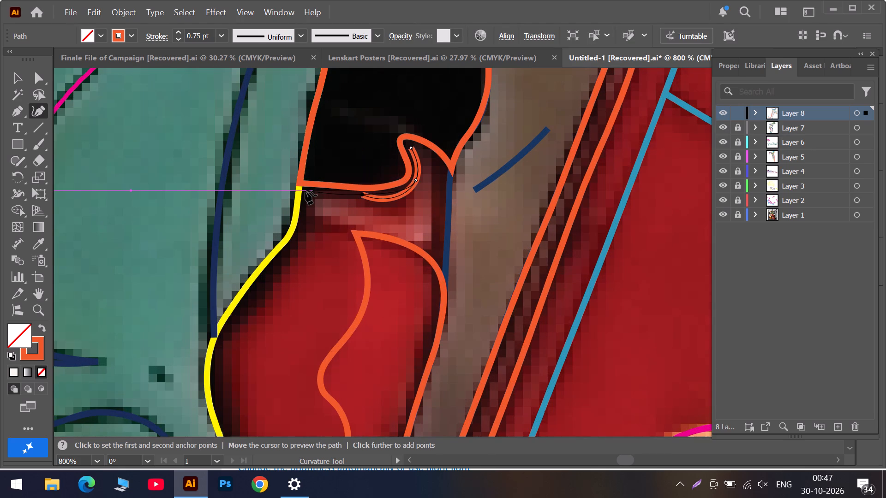
double_click(305, 191)
Continue the highlight path along the red shape's top edge and up the navy leg outline with corner points, closing it at its start.
click(304, 222)
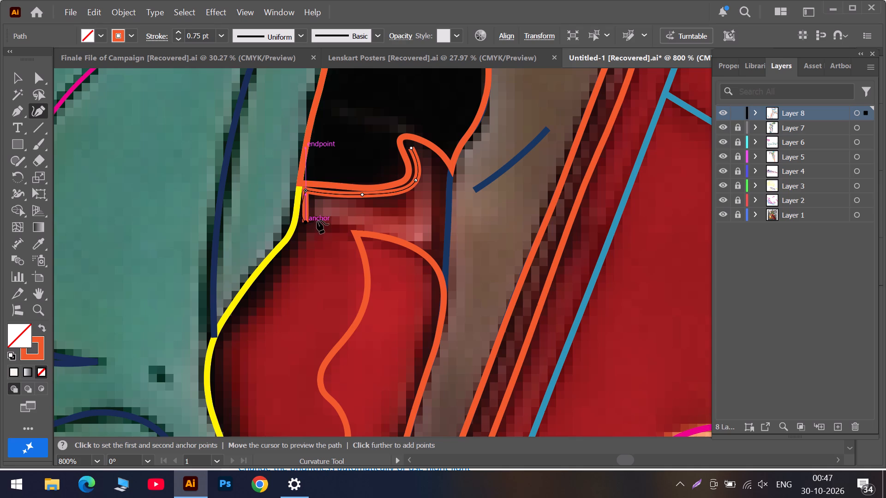
click(336, 225)
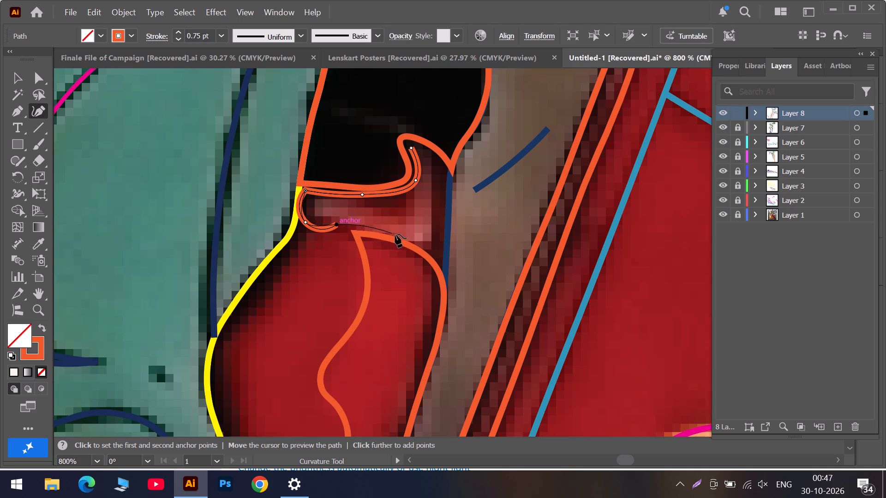
click(395, 234)
double_click(440, 260)
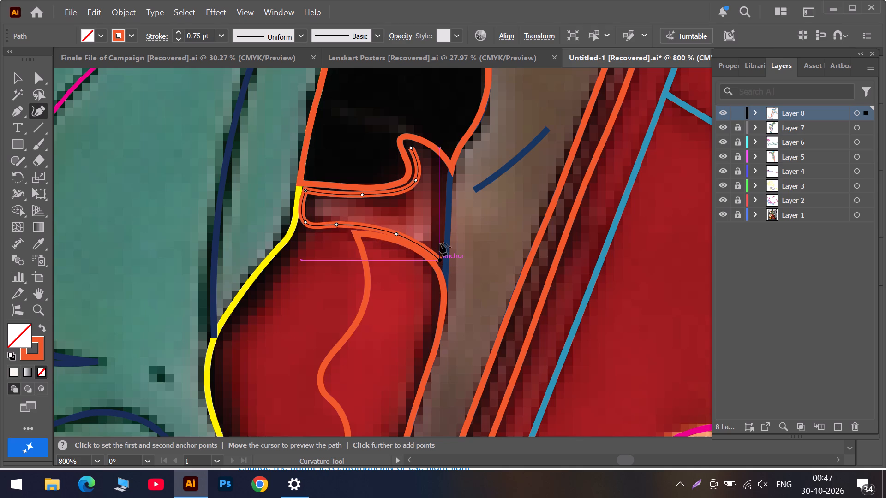
double_click(441, 169)
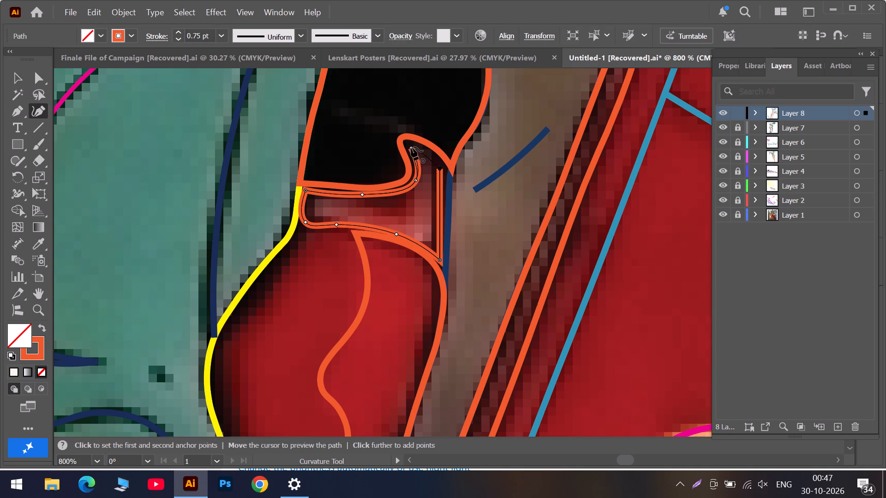
click(413, 148)
Change the closed highlight shape's stroke colour from the recent colours to medium blue.
click(132, 36)
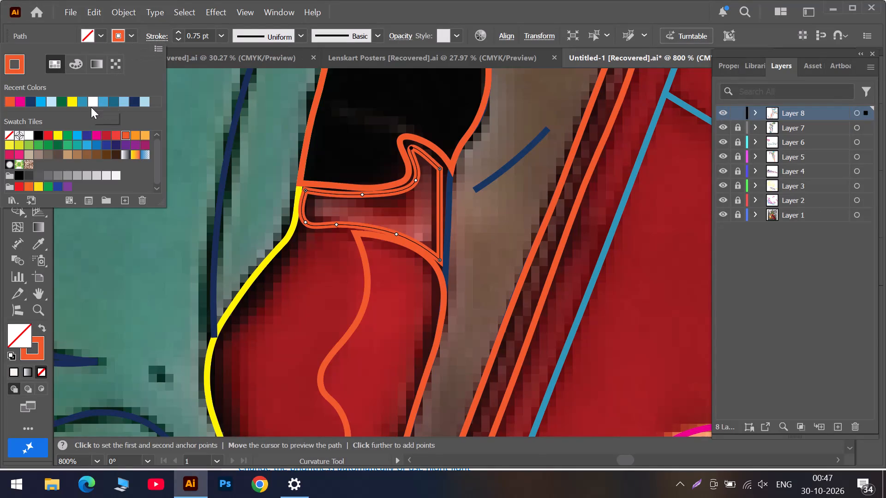
click(82, 102)
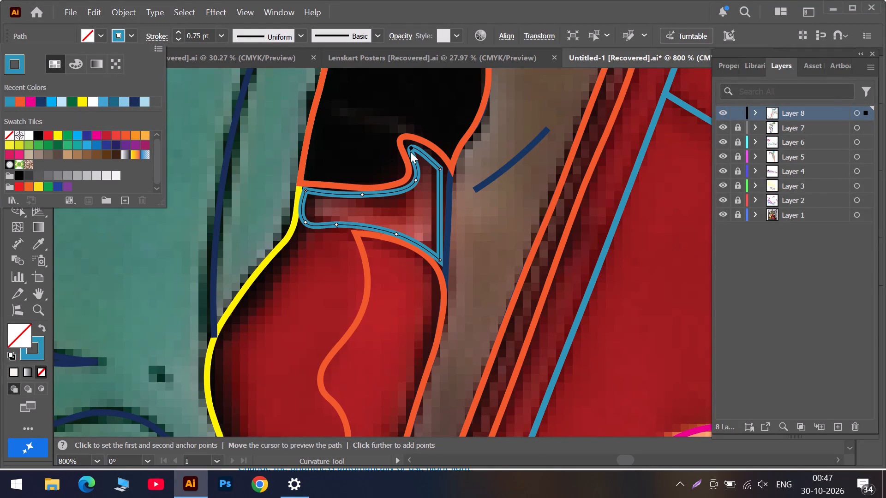
Reshape the blue shape's upper hook and peak to follow the orange outline, moving its far corner onto the navy leg outline.
drag(410, 149, 398, 136)
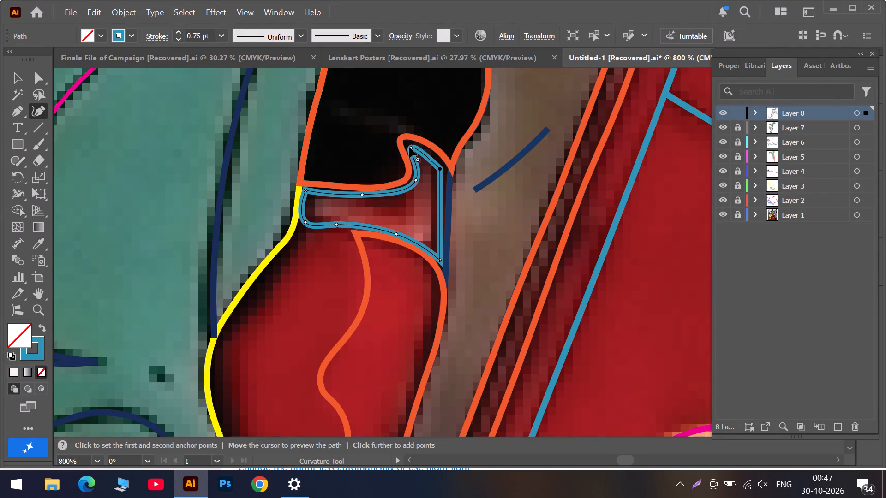
drag(412, 147, 396, 138)
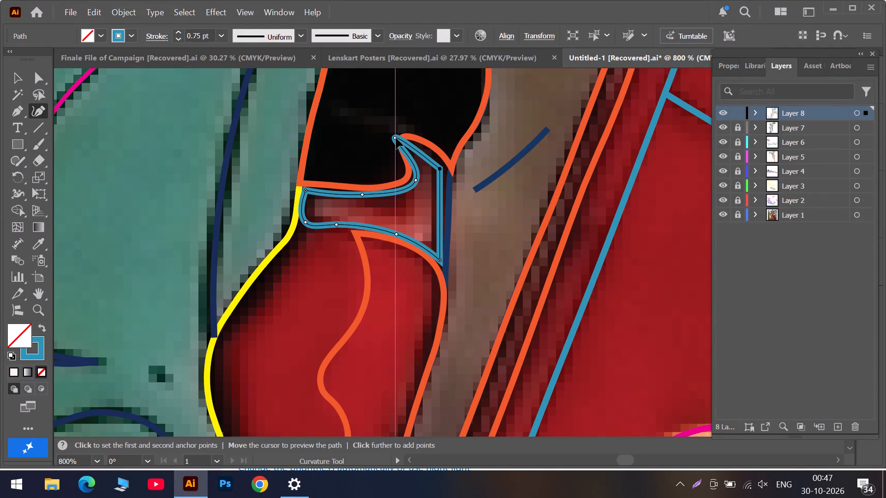
drag(396, 138, 402, 137)
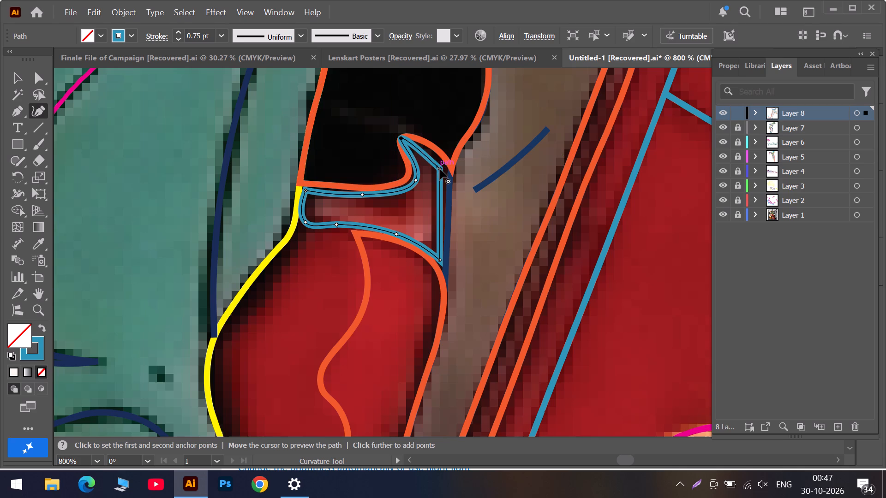
drag(440, 168, 453, 169)
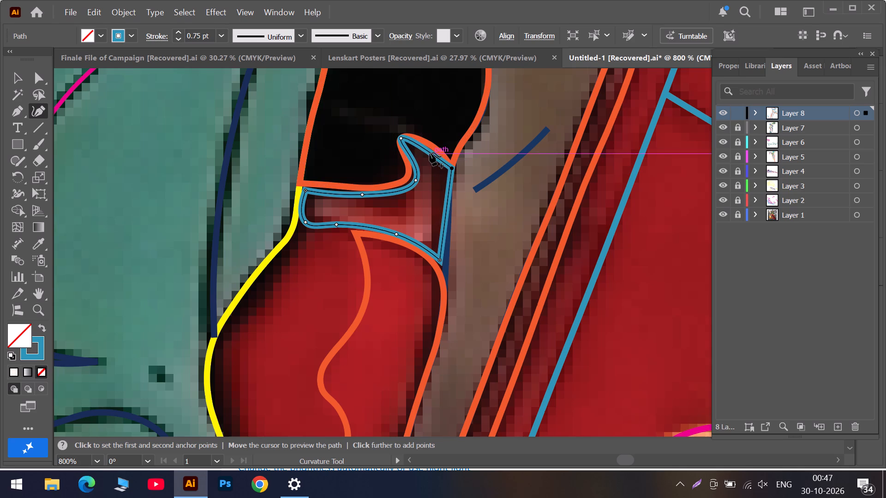
drag(430, 152, 431, 145)
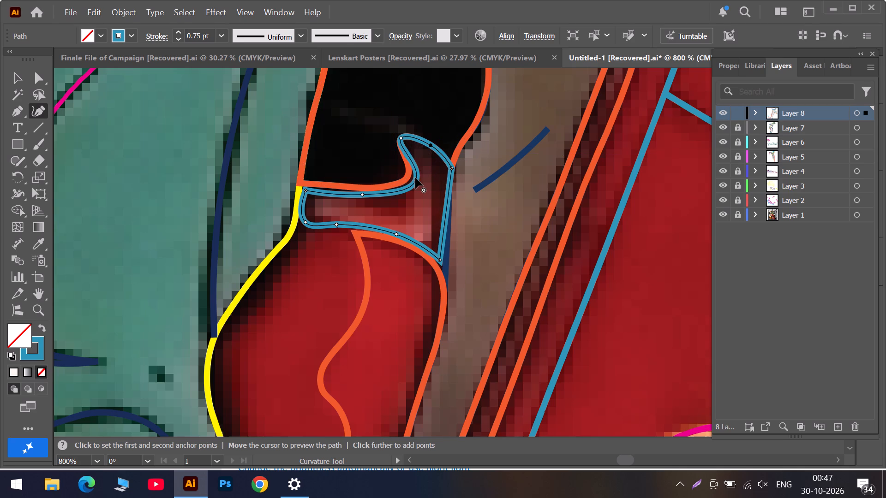
drag(415, 178, 407, 160)
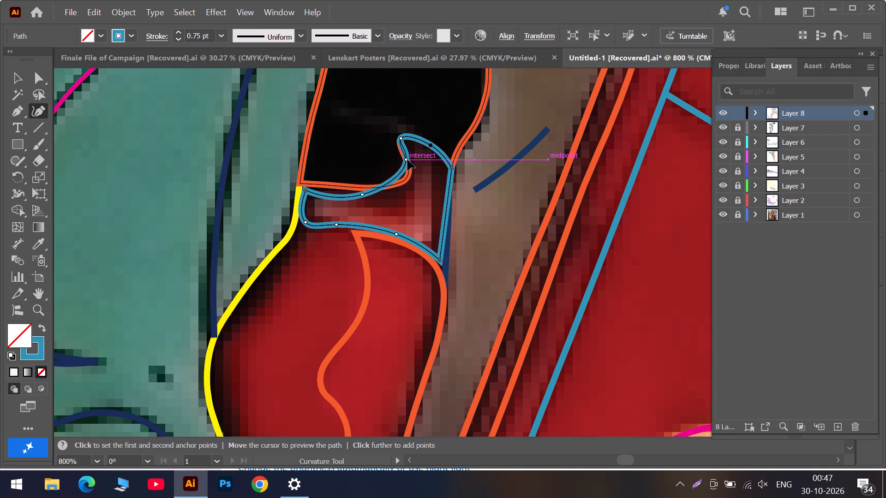
drag(407, 160, 410, 174)
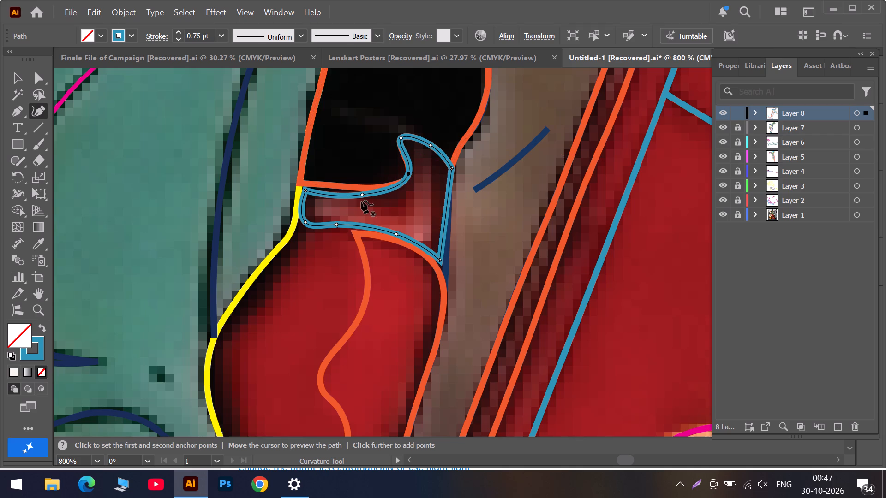
Align the blue shape's top edge and its end corner with the orange lower edge of the black area, adding one point.
drag(363, 195, 355, 190)
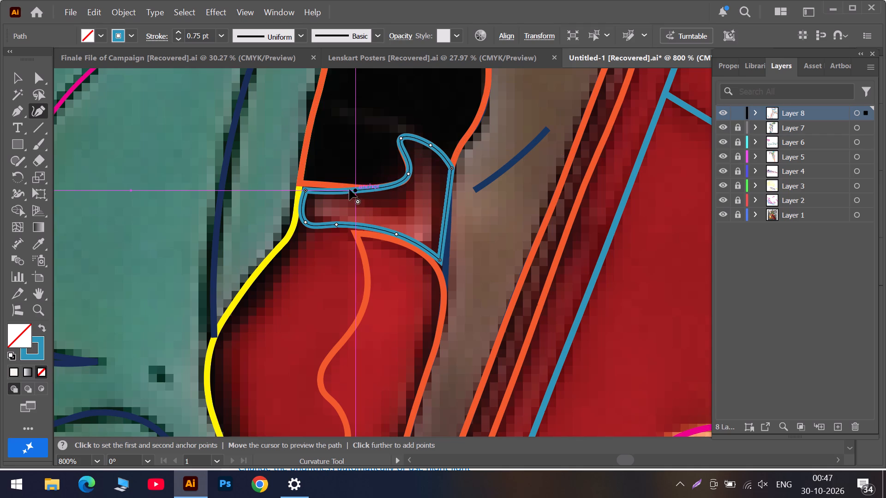
drag(306, 190, 305, 187)
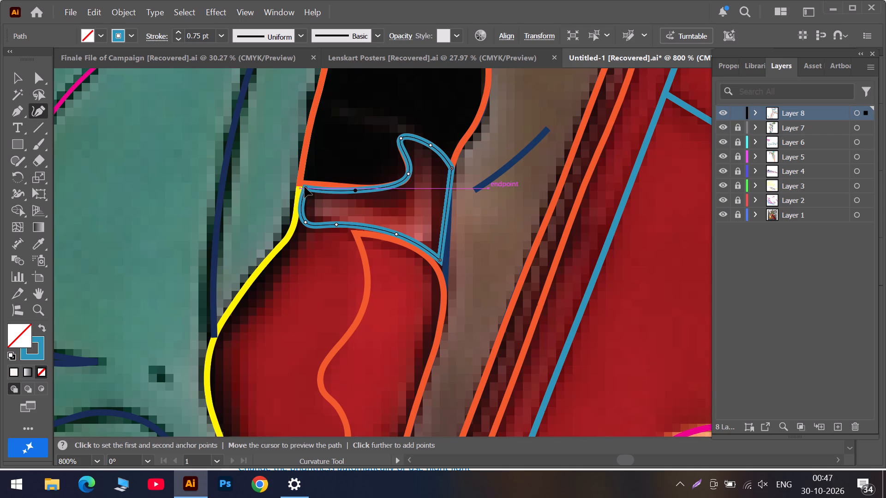
drag(305, 187, 301, 183)
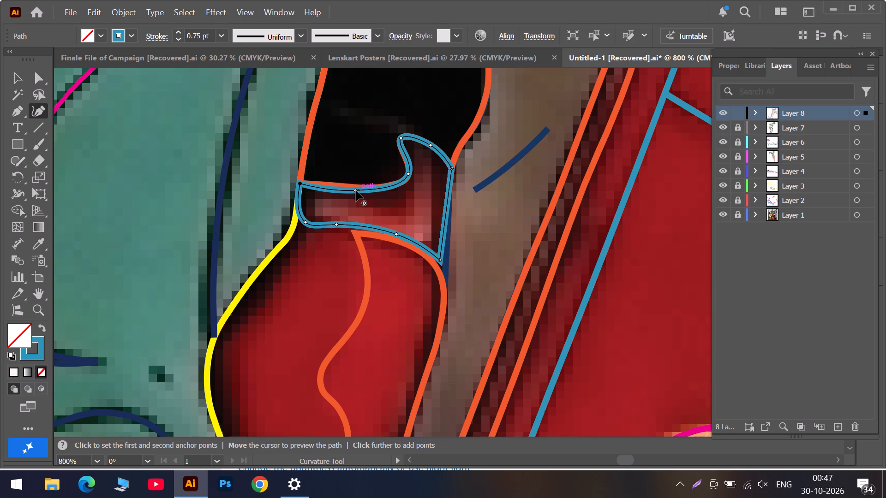
drag(356, 190, 371, 186)
click(339, 190)
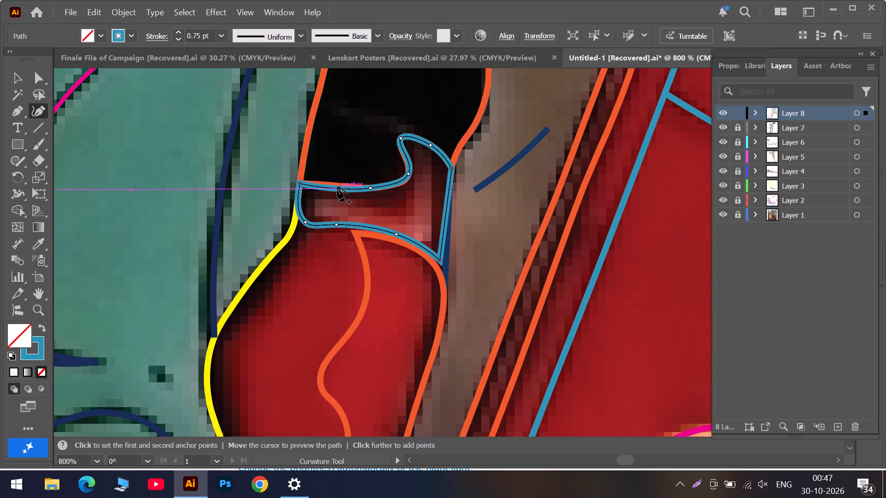
Convert the blue shape's rounded lower point to a corner on the yellow trouser outline and add a point on the short side.
double_click(307, 224)
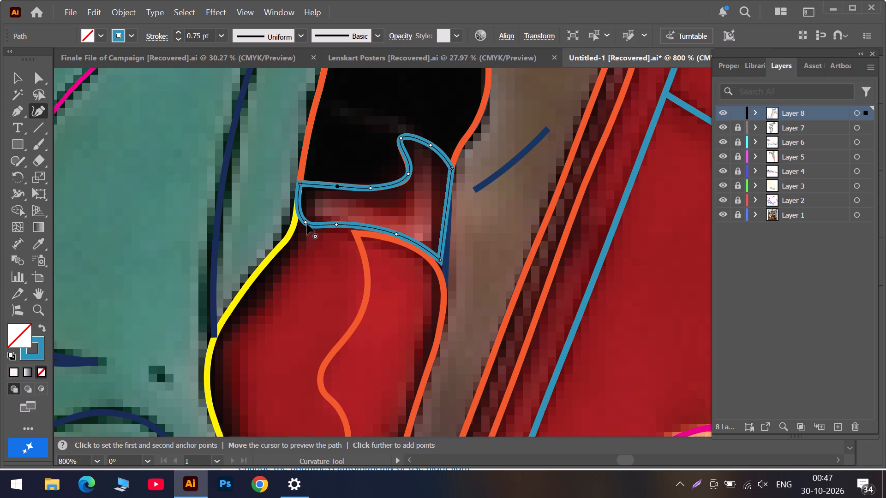
drag(307, 224, 295, 224)
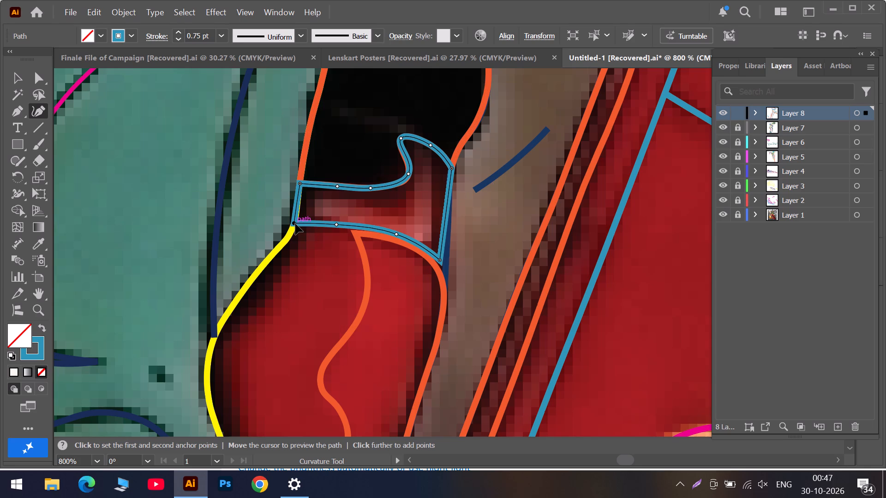
drag(295, 224, 295, 224)
click(296, 207)
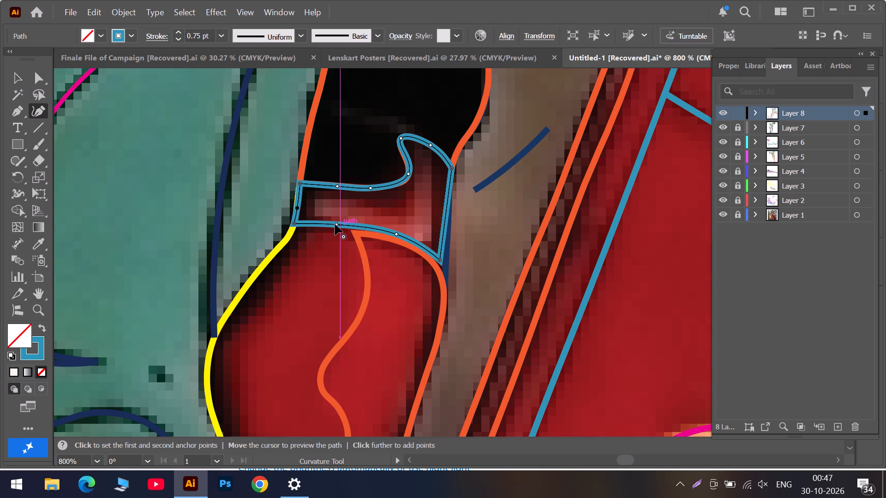
Fit the blue shape's bottom edge and its lower corner by the navy line to the orange outline of the red shape, adding a point.
drag(337, 224, 348, 229)
drag(399, 234, 394, 237)
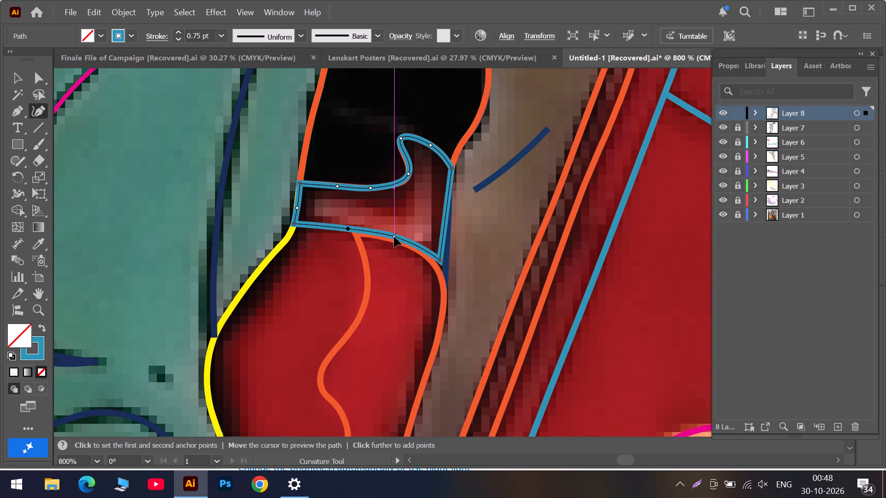
drag(394, 237, 393, 238)
click(349, 229)
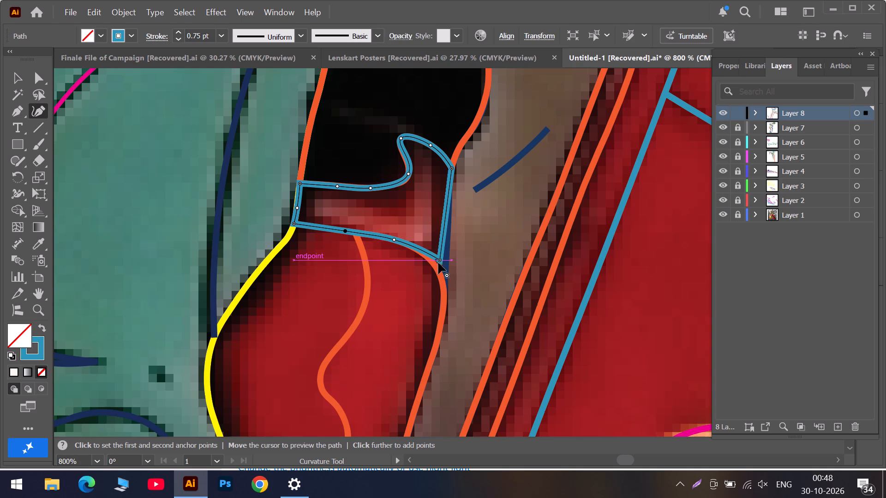
drag(439, 261, 444, 275)
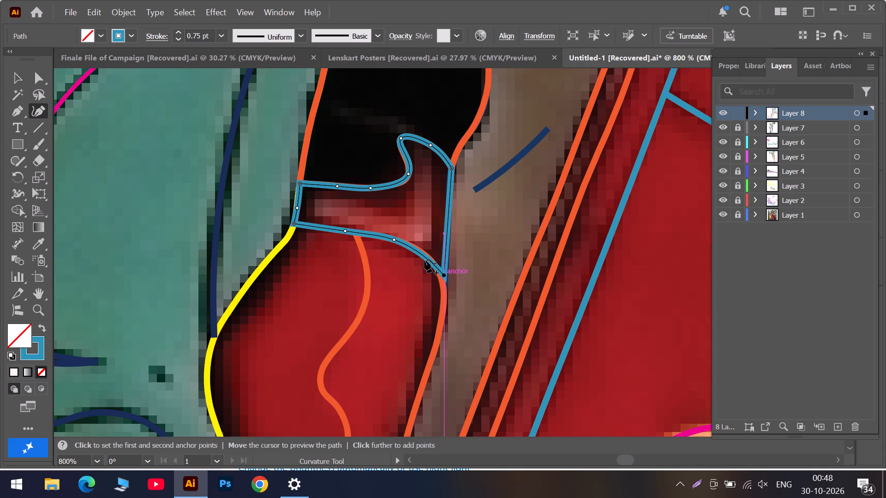
drag(425, 257, 424, 253)
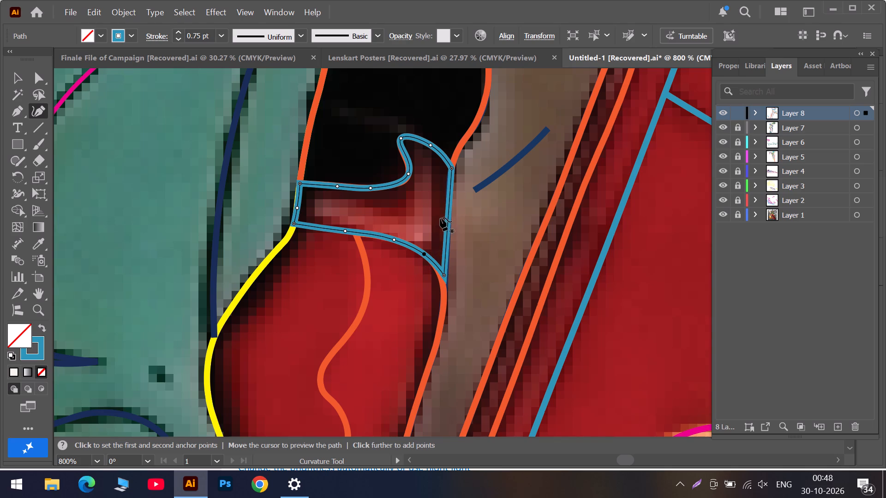
Start a four-point curve down the dark shadow between the yellow trouser outline and the red bodywork, beginning just below the blue shape.
scroll(352, 237, down, 5)
scroll(313, 239, down, 6)
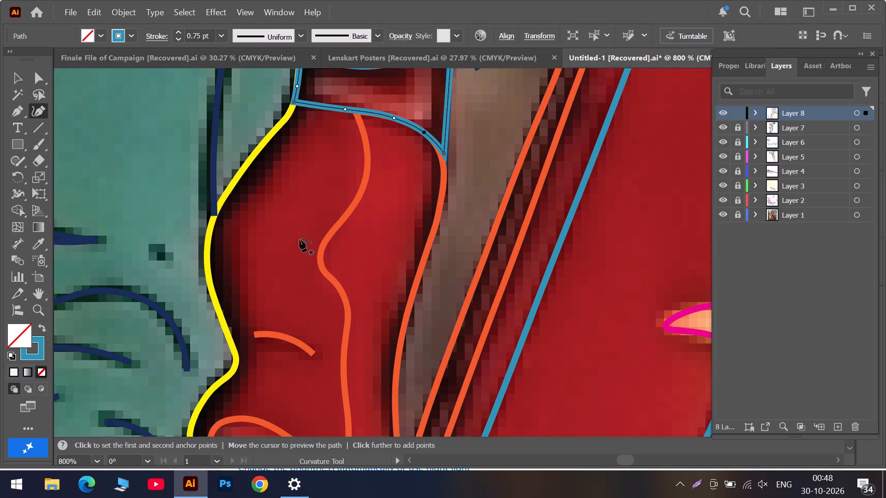
scroll(299, 239, down, 6)
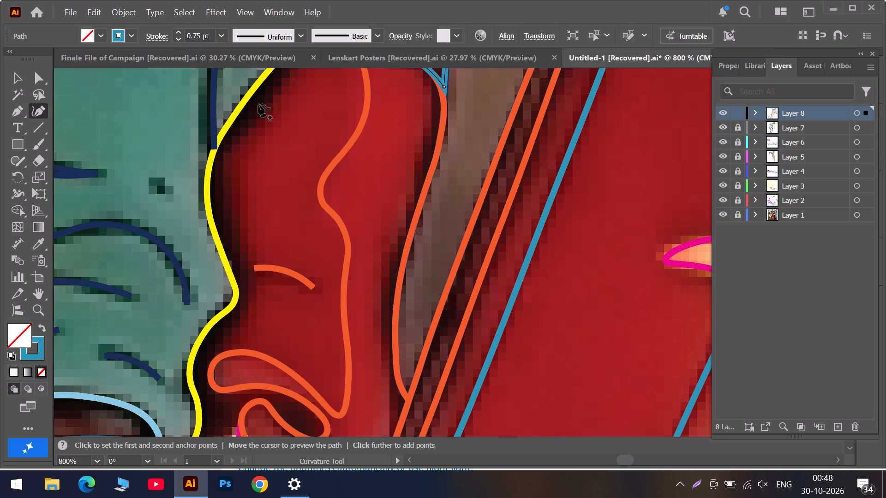
scroll(289, 156, up, 9)
click(300, 148)
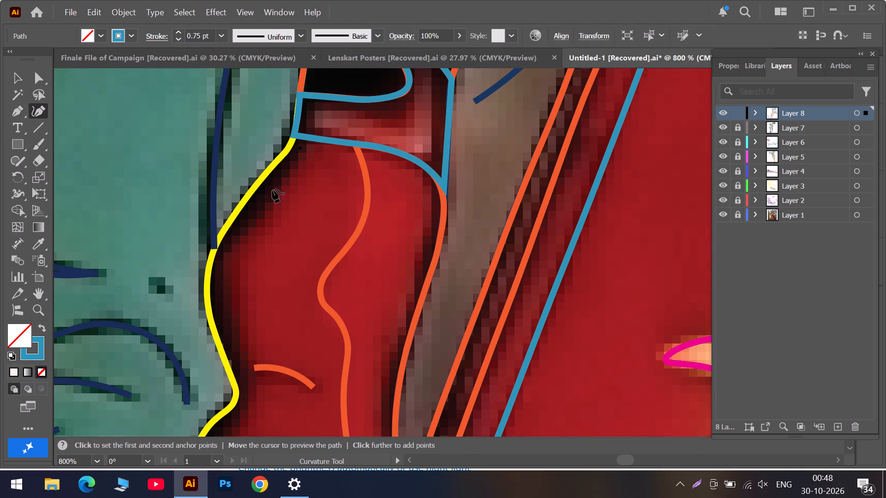
click(257, 211)
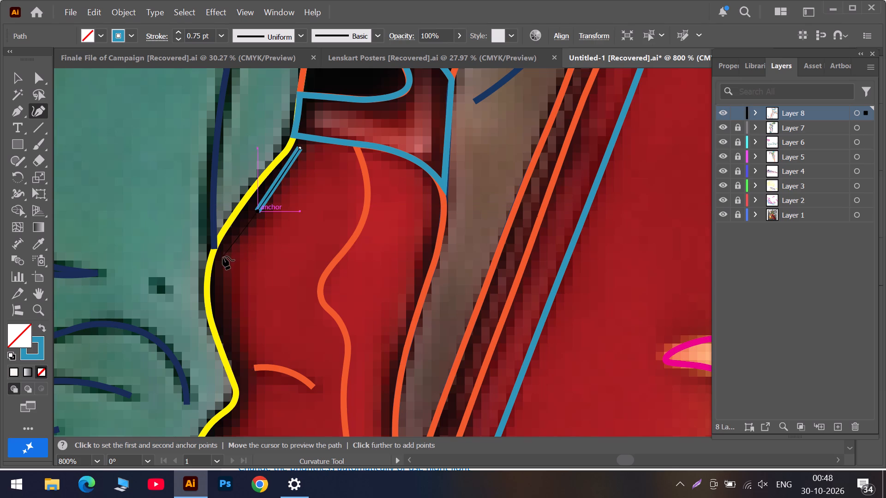
click(223, 256)
click(237, 331)
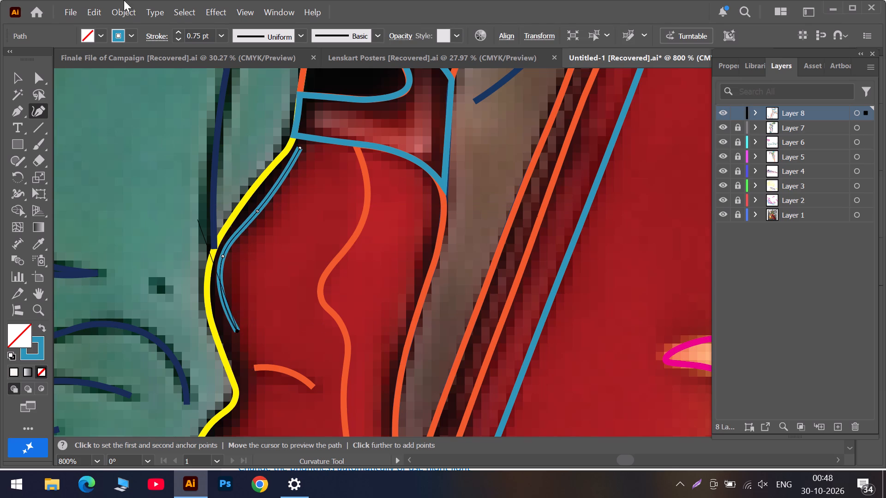
Change the new shadow path's stroke colour to the dark green from the recent colours.
click(130, 37)
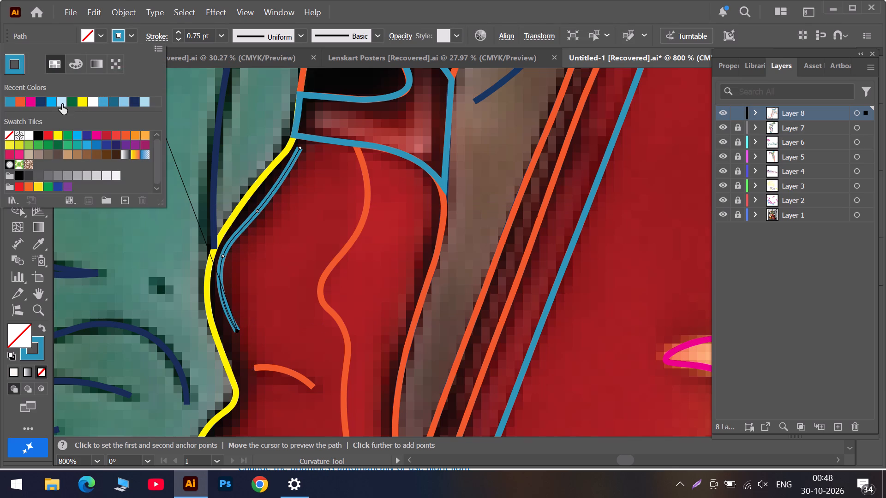
click(70, 103)
Continue the green shadow path beside the yellow trouser outline down to the trouser's lower tip, ending in a corner point.
scroll(233, 259, down, 6)
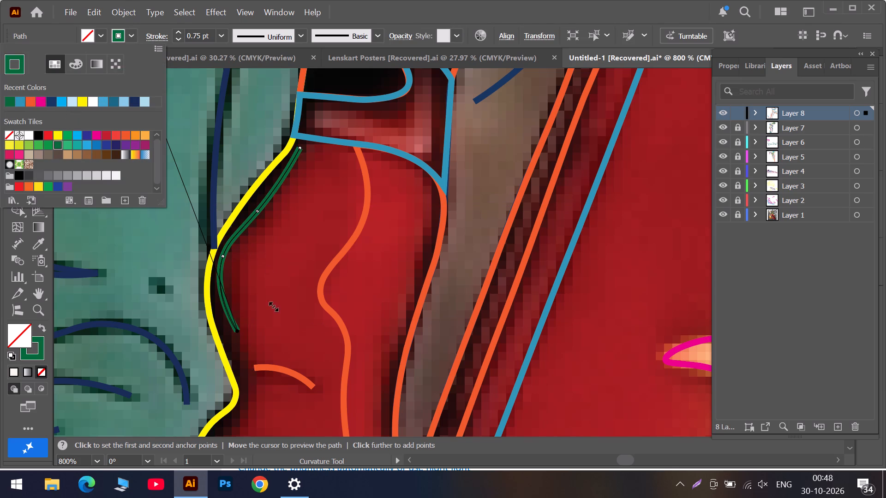
click(243, 354)
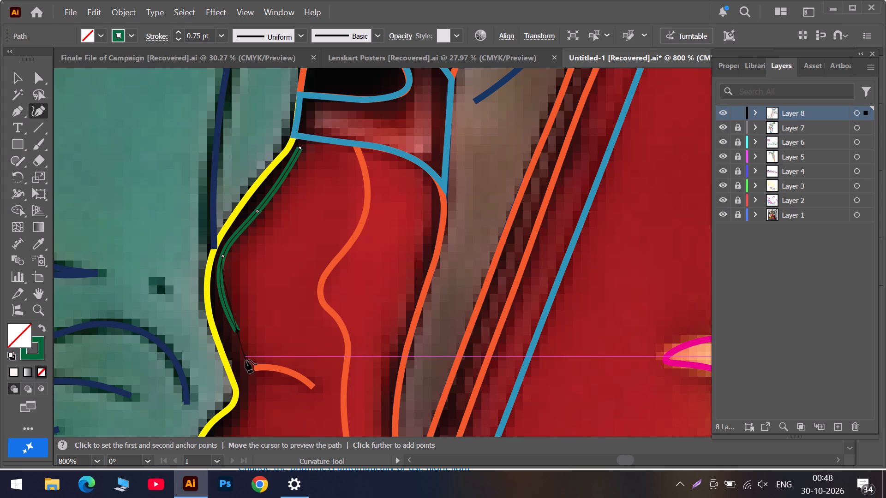
click(245, 360)
scroll(245, 358, down, 7)
click(233, 344)
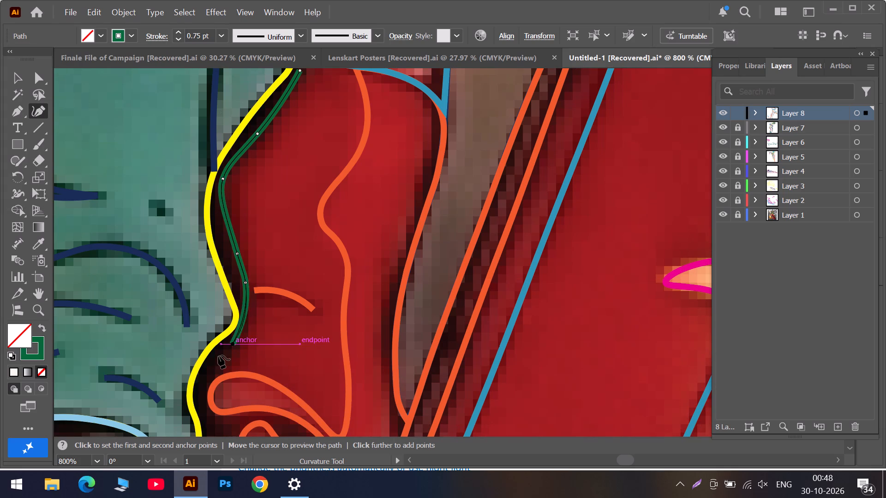
scroll(214, 357, down, 6)
click(201, 316)
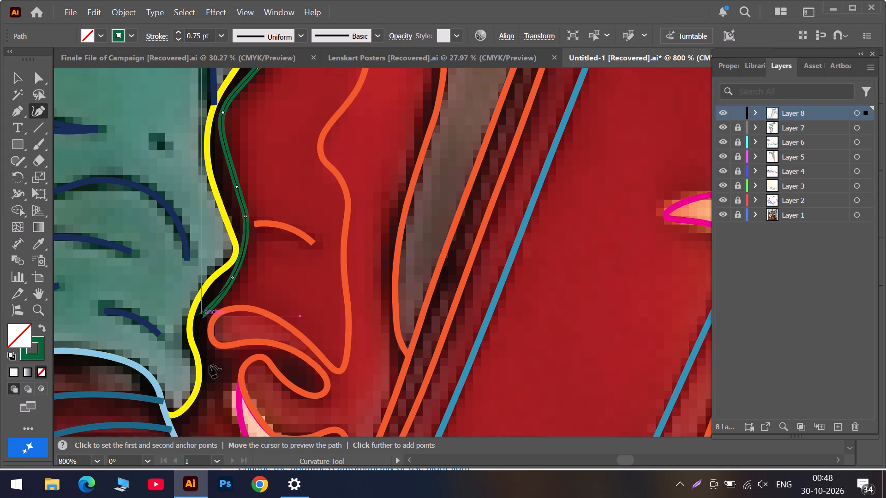
click(213, 366)
scroll(213, 362, down, 6)
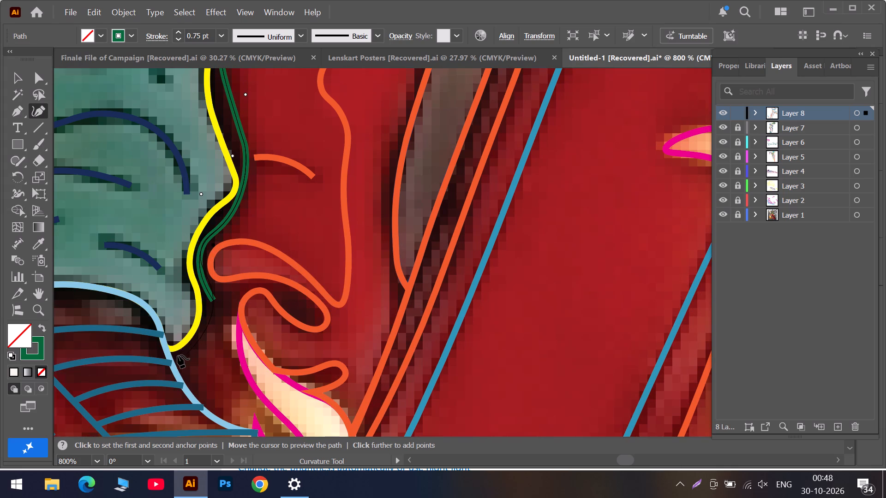
triple_click(176, 356)
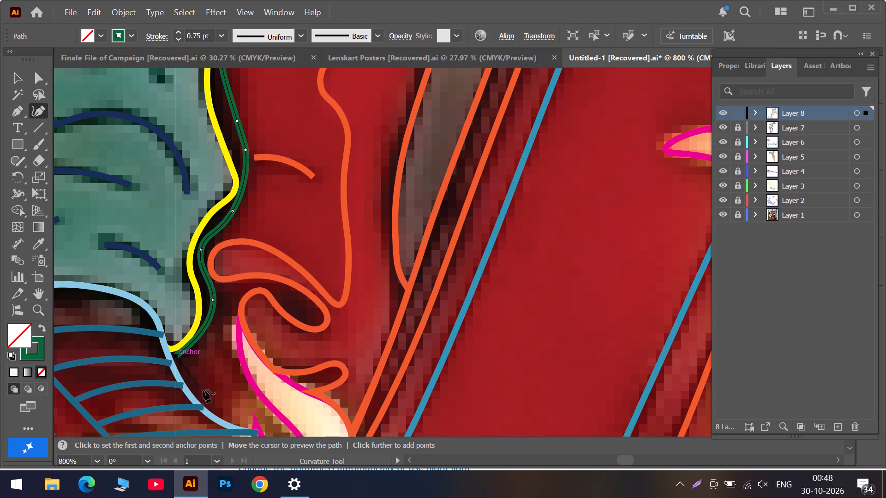
Continue the green path from the trouser's lower tip beside the light-blue outline and down the brown shadow inside the magenta shape.
click(204, 393)
scroll(216, 392, down, 6)
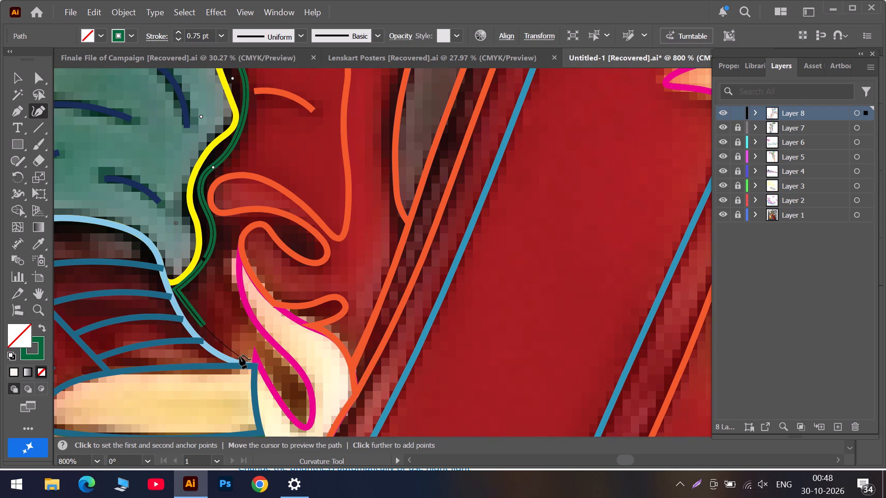
click(243, 353)
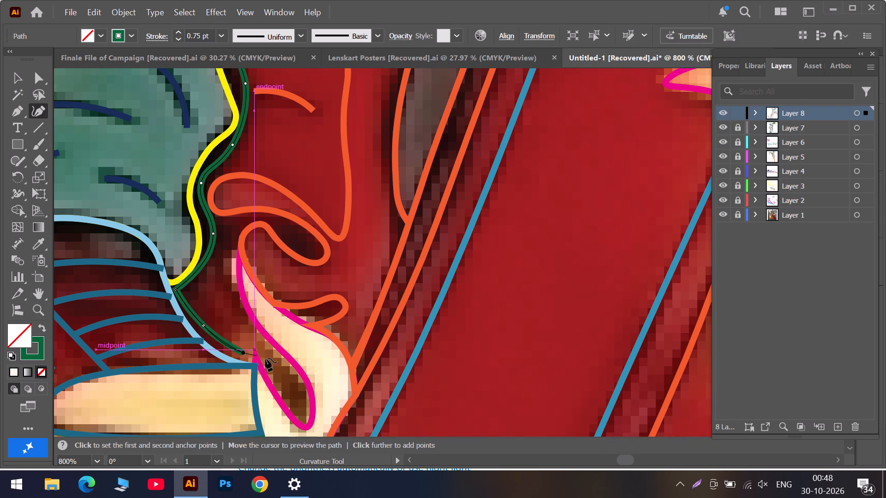
click(268, 360)
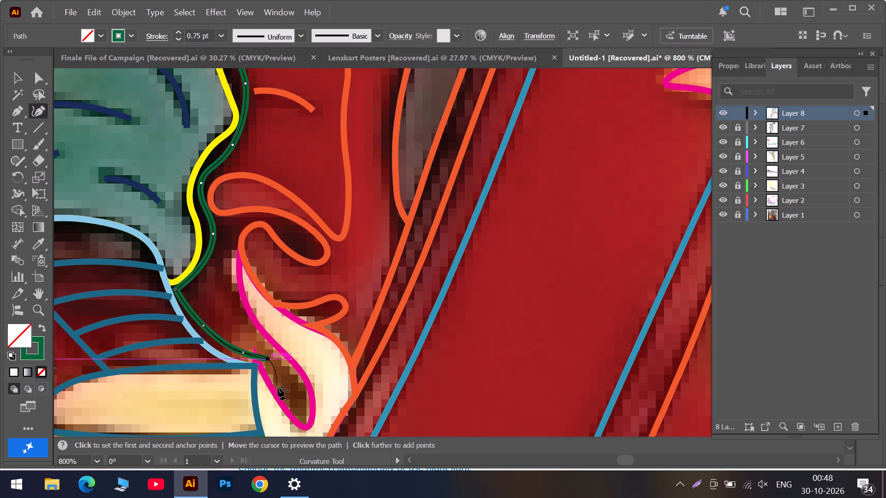
click(279, 387)
click(298, 412)
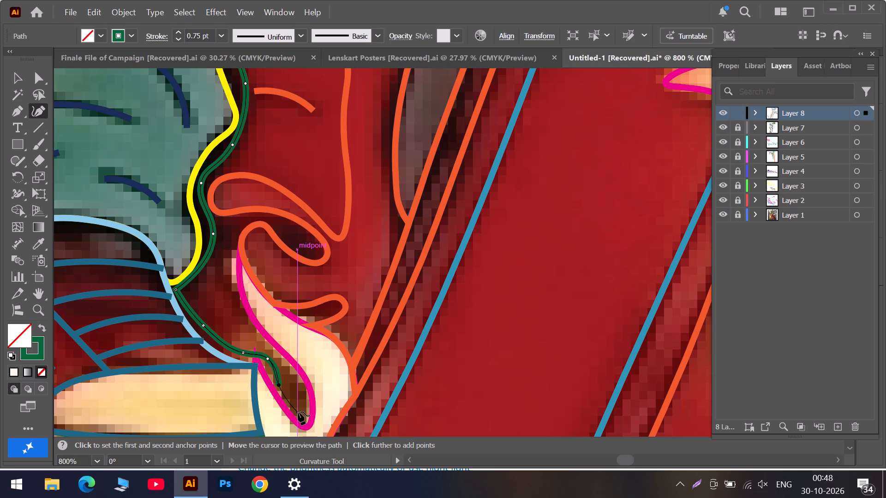
Trace the green path back up beside the magenta outline and over the orange hook's top, deleting the surplus point at the hook's side.
click(292, 379)
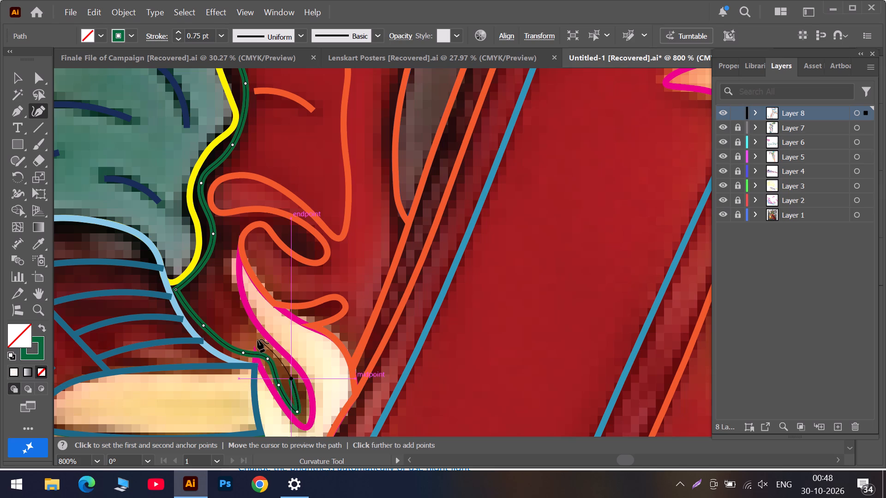
click(257, 339)
click(229, 292)
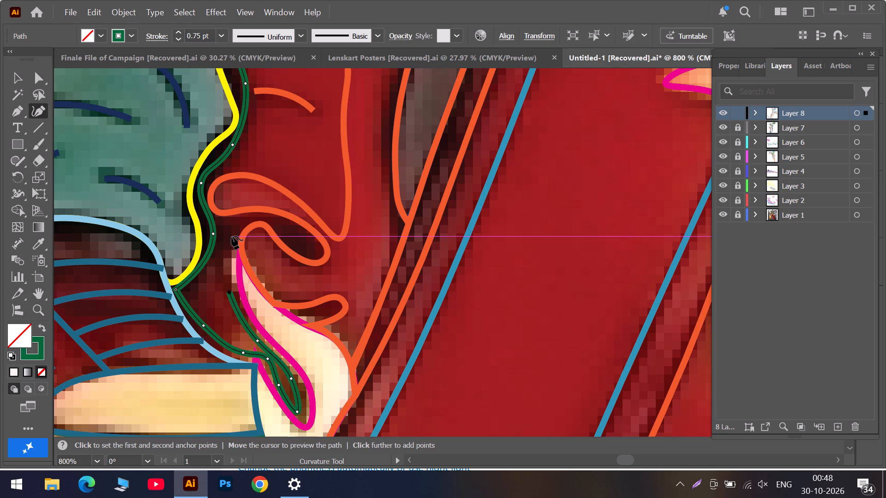
triple_click(231, 247)
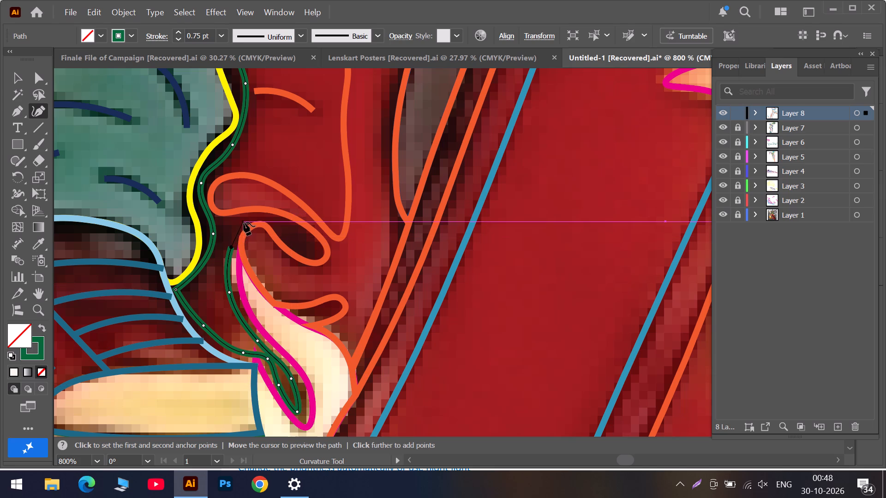
click(244, 222)
click(276, 226)
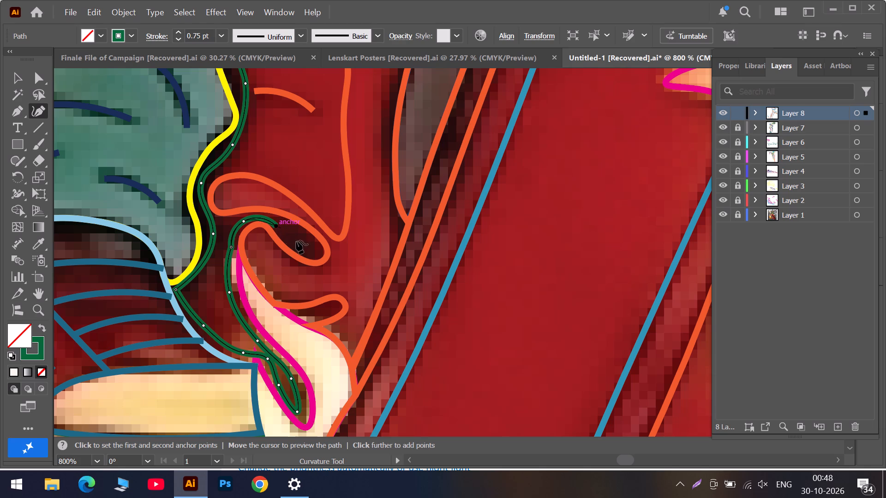
click(231, 249)
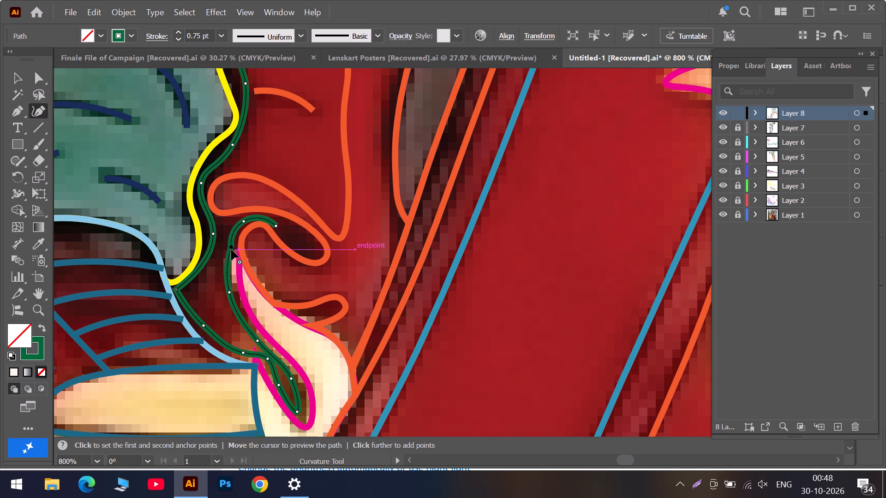
key(Delete)
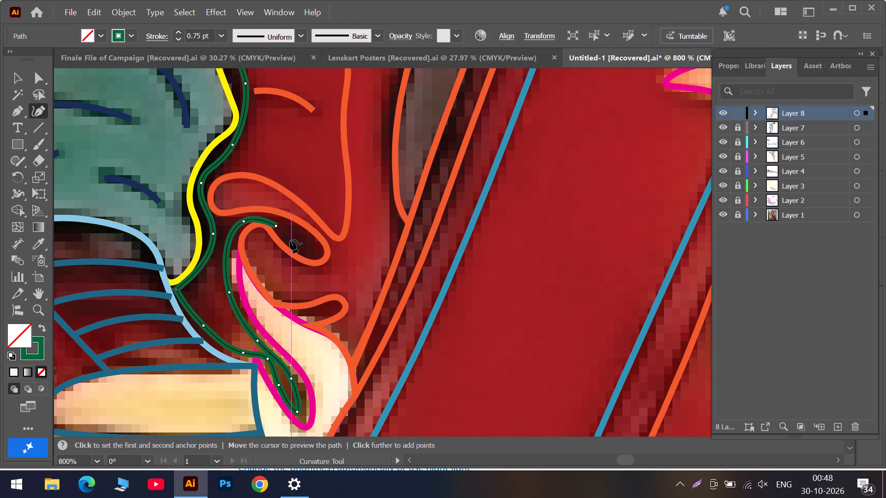
Loop the green path around the dark pocket inside the orange fold and back to the fold's end near the trouser.
click(277, 227)
click(299, 251)
click(317, 251)
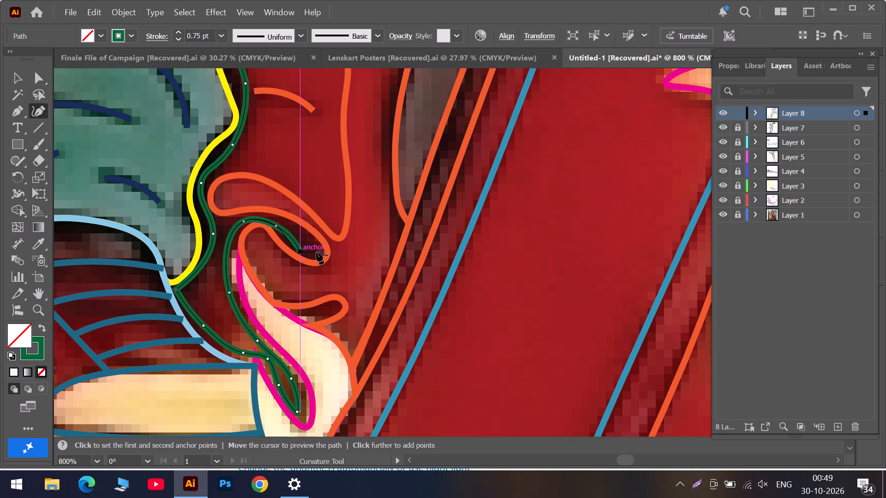
click(294, 227)
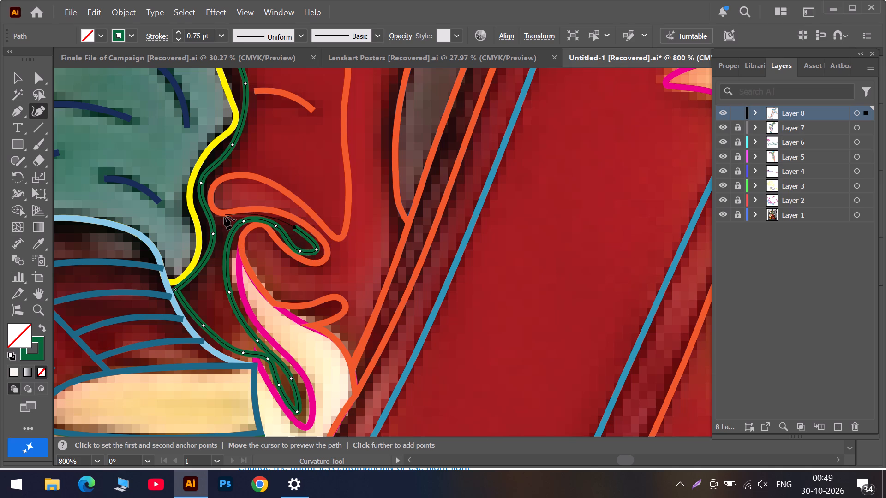
click(223, 219)
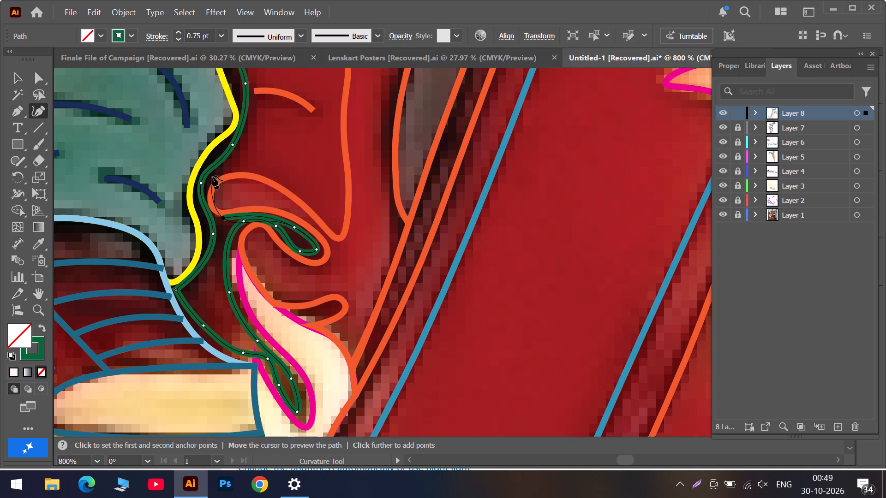
Carry the green path around the outside of the leaf-shaped orange fold to its pointed tip and start up the red bodywork.
click(210, 179)
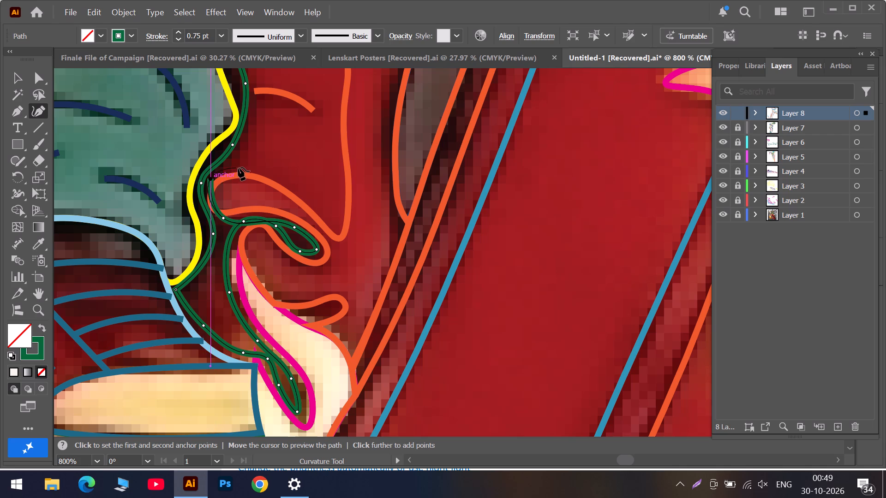
click(248, 167)
click(303, 195)
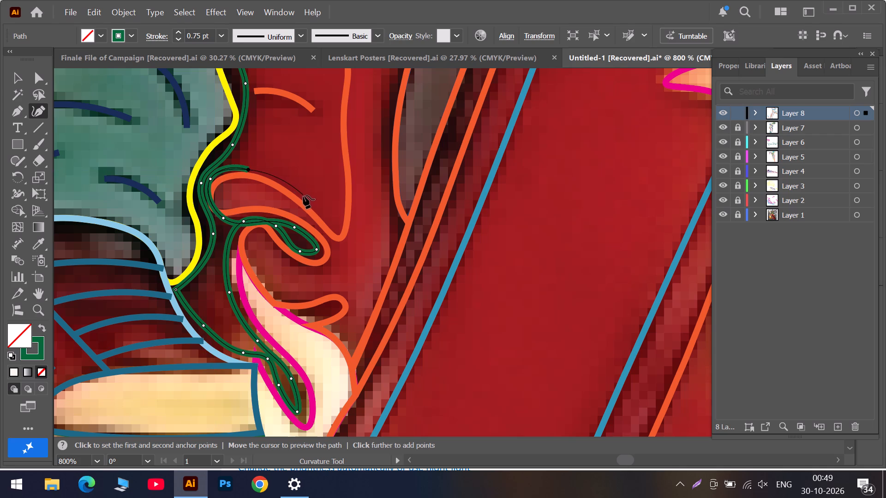
click(333, 225)
click(329, 180)
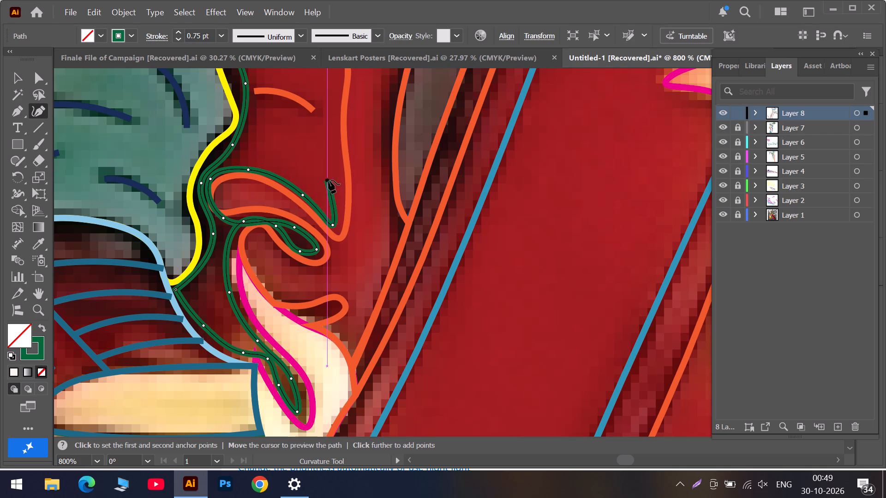
Add a point on the upper edge of the pocket loop and pull it up to the orange fold line.
scroll(326, 171, up, 2)
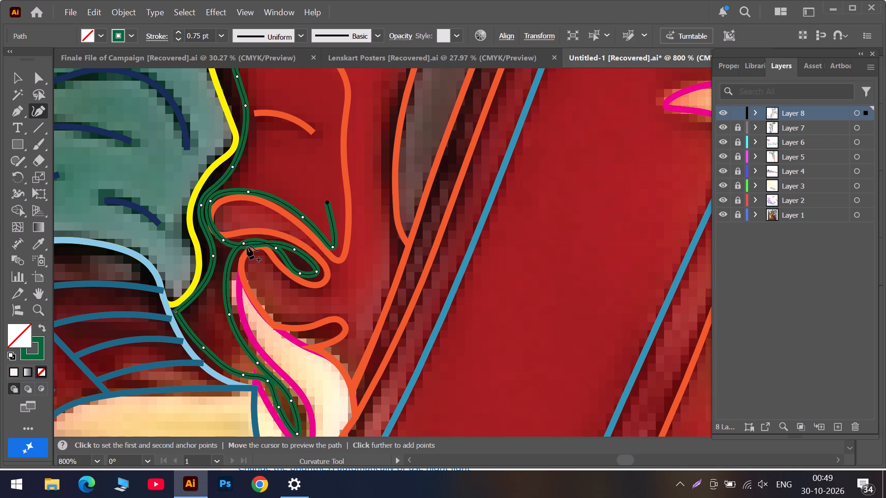
drag(247, 246, 256, 235)
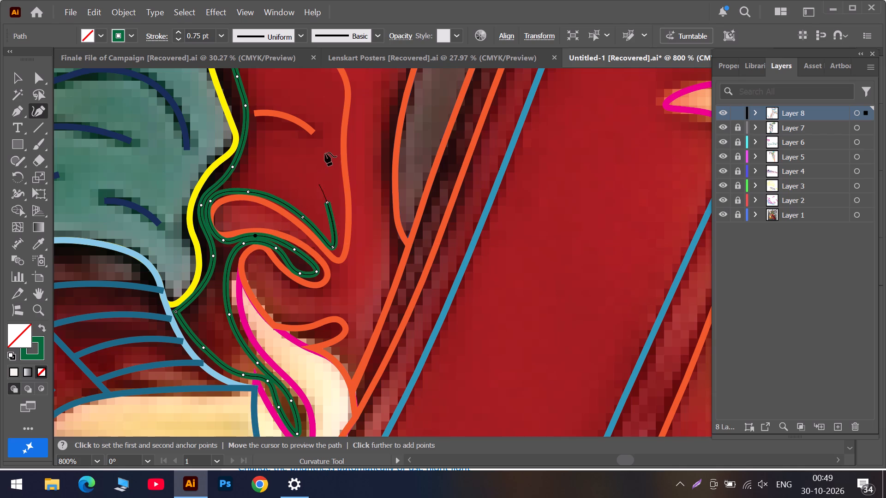
Continue the green path up the red bodywork inside the wavy orange line and close it at its starting point below the blue shape.
click(329, 145)
scroll(326, 109, up, 5)
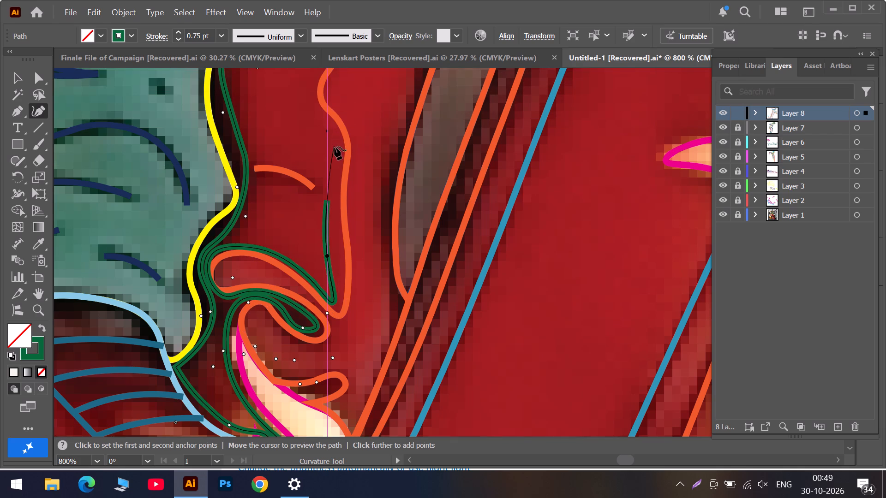
click(335, 147)
click(310, 112)
scroll(310, 112, up, 6)
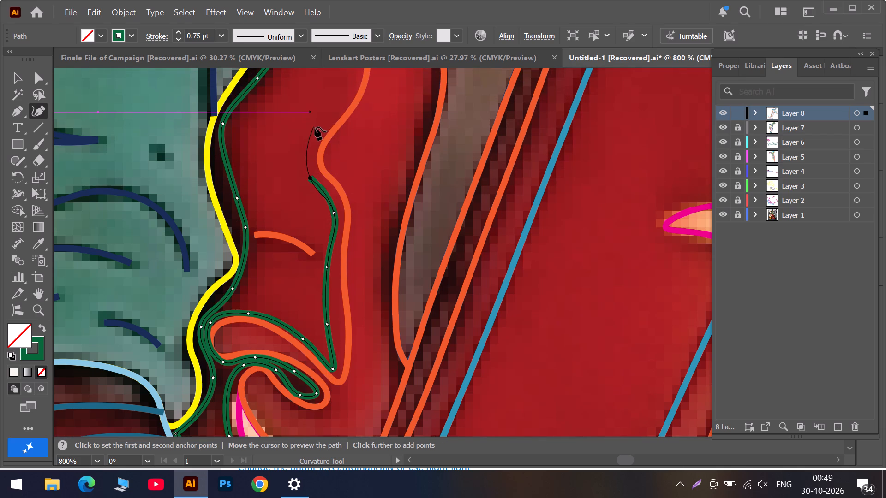
click(315, 127)
click(334, 107)
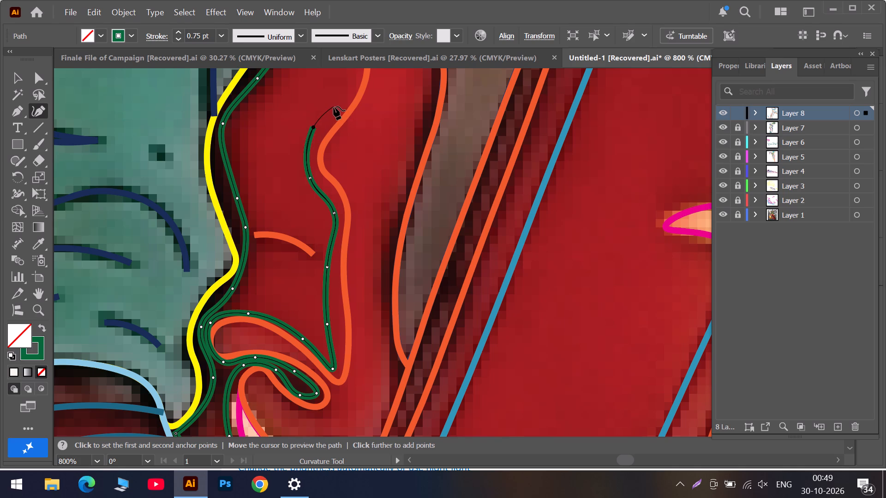
scroll(334, 108, up, 5)
scroll(352, 141, up, 5)
click(349, 141)
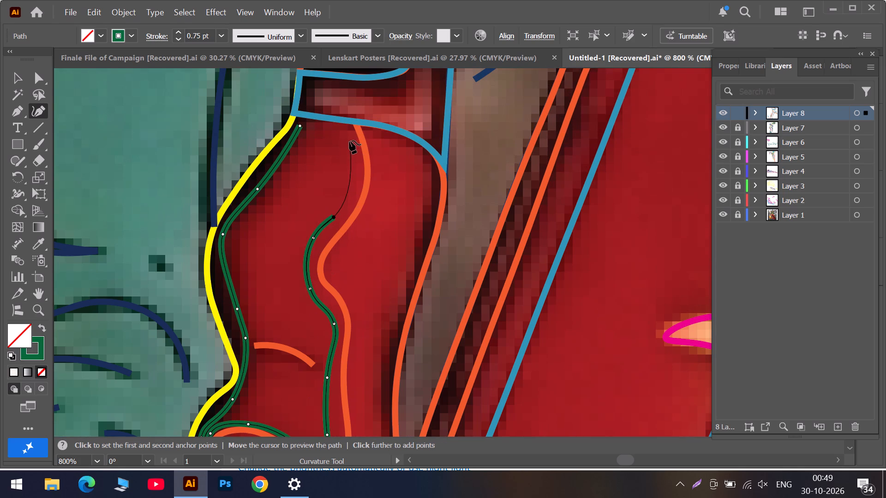
triple_click(343, 130)
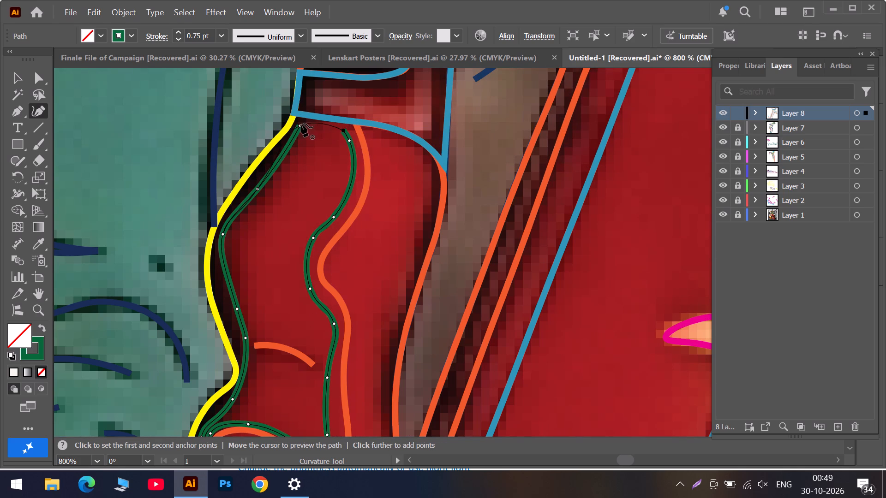
triple_click(301, 124)
Move the green shape's two top corners onto the blue outline at the yellow and orange lines, deleting the surplus point below.
drag(301, 124, 293, 118)
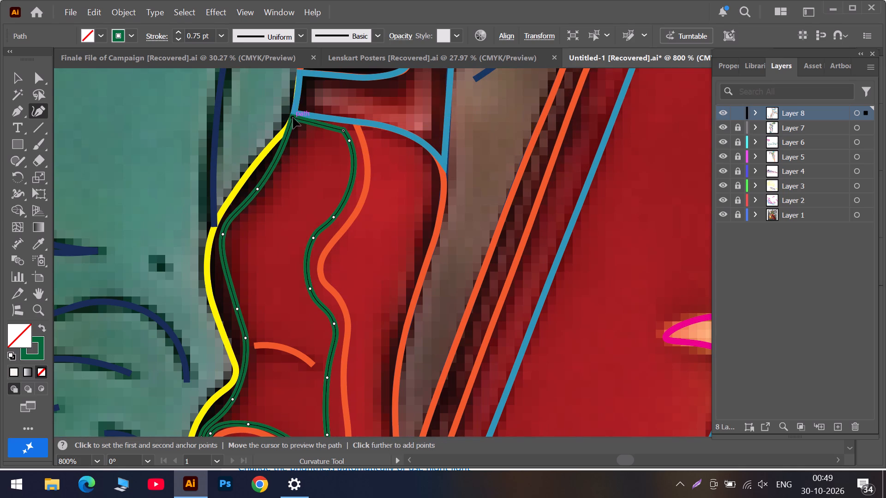
drag(293, 118, 294, 113)
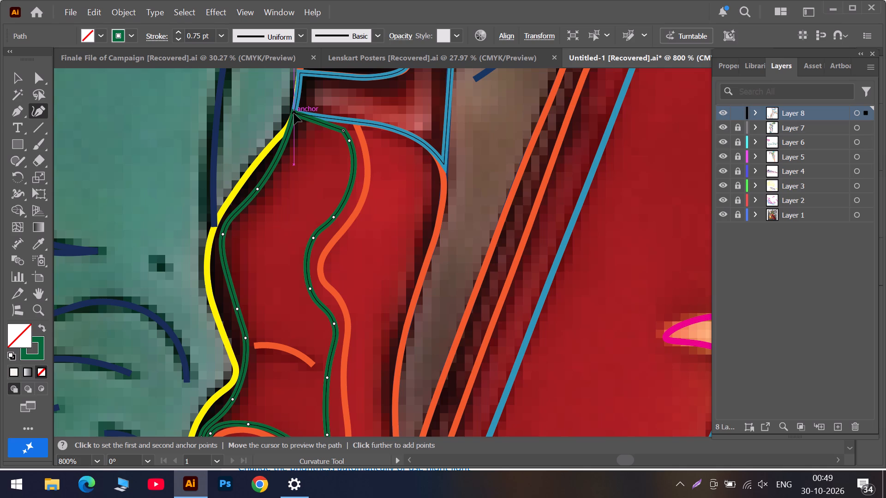
drag(294, 113, 293, 115)
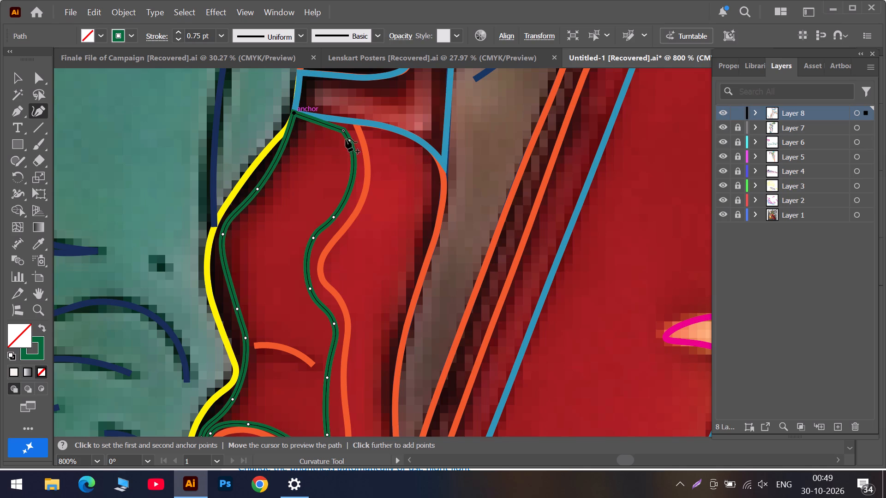
drag(345, 130, 354, 124)
drag(350, 137, 364, 148)
click(351, 140)
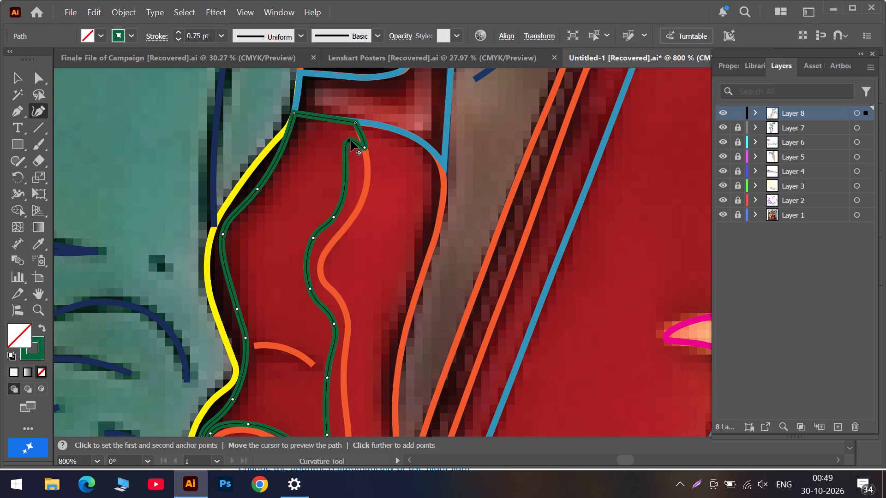
key(Delete)
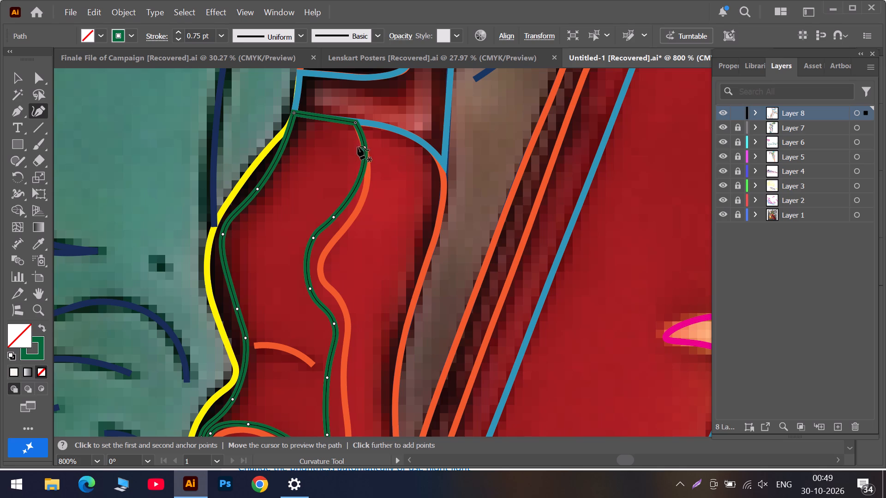
click(356, 122)
Refit the green path's bodywork side onto the upper bends of the wavy orange line, moving points and replacing the one above the inward bend.
drag(335, 217, 362, 202)
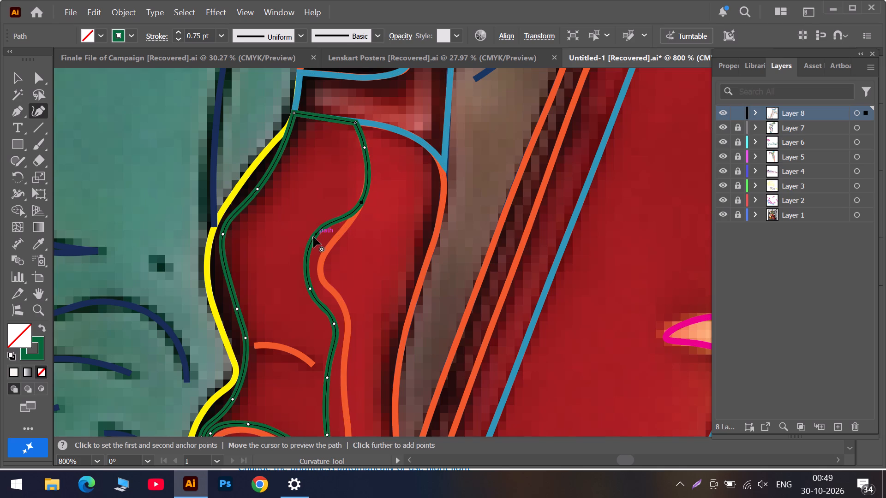
drag(314, 238, 333, 243)
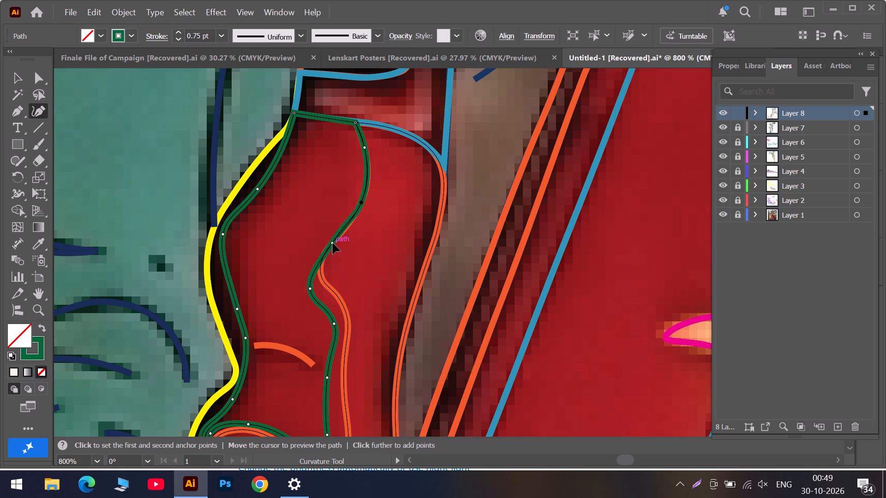
drag(333, 243, 345, 230)
drag(309, 289, 322, 259)
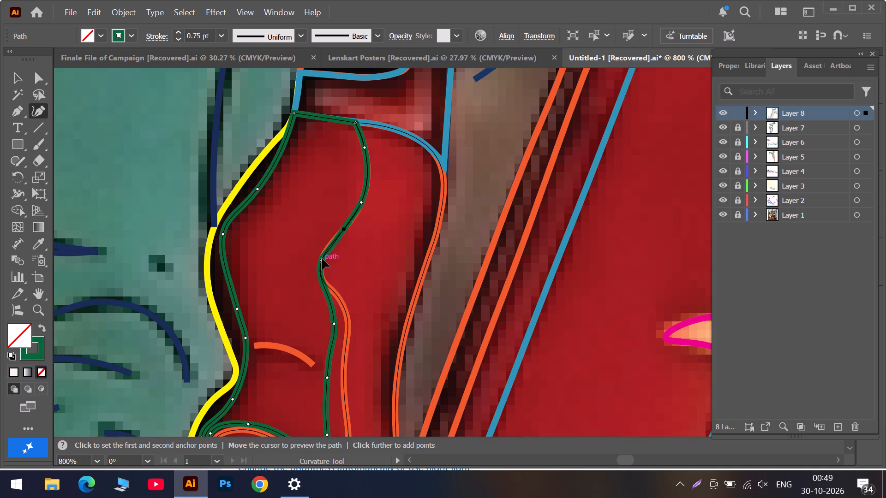
drag(322, 259, 321, 267)
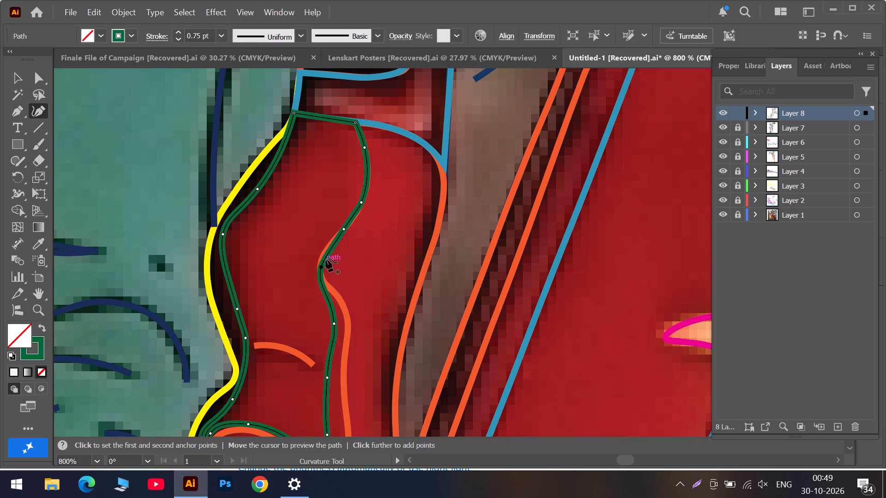
click(330, 251)
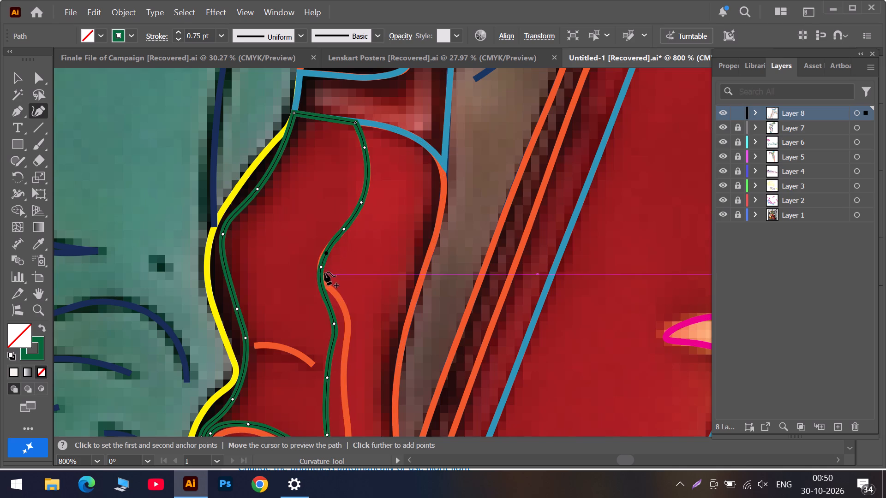
click(326, 255)
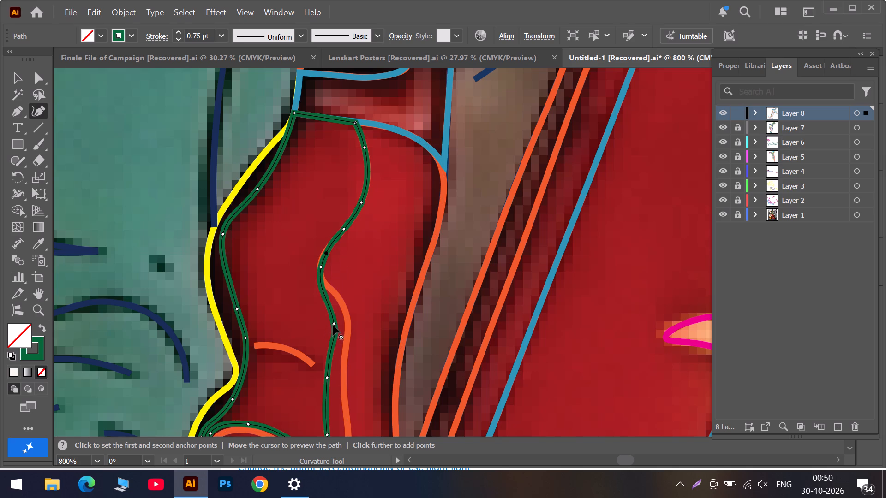
drag(334, 323, 341, 302)
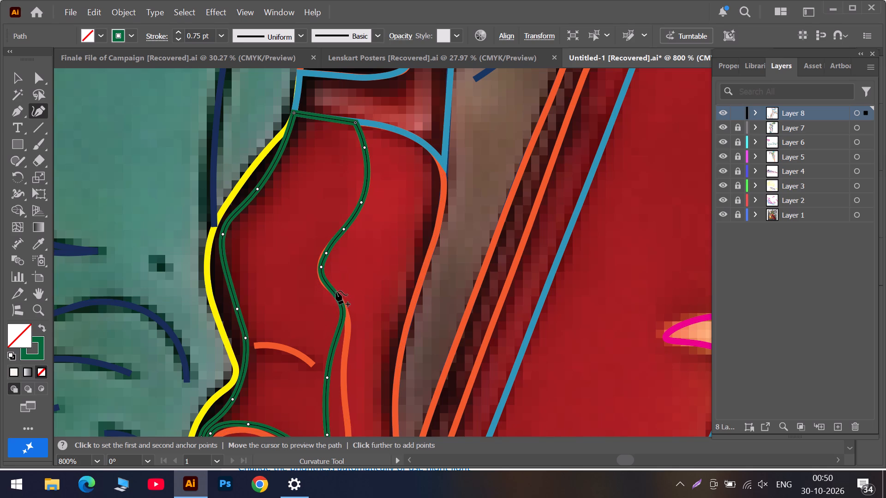
click(321, 268)
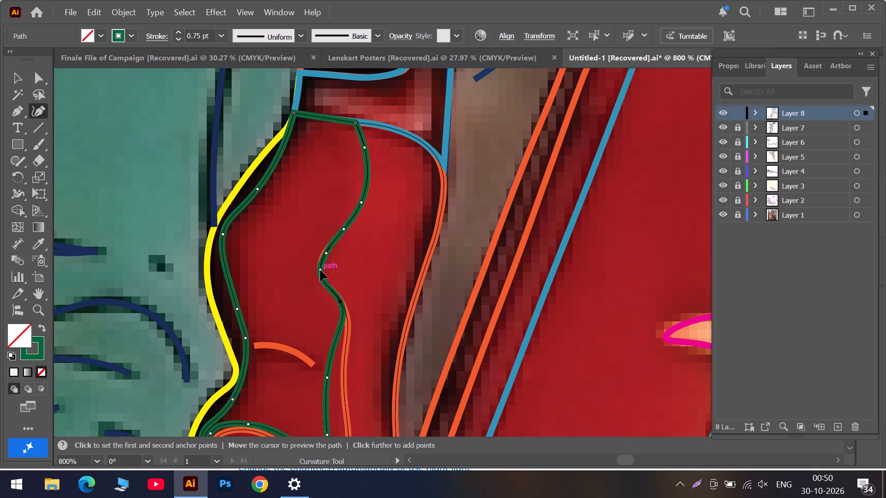
click(327, 253)
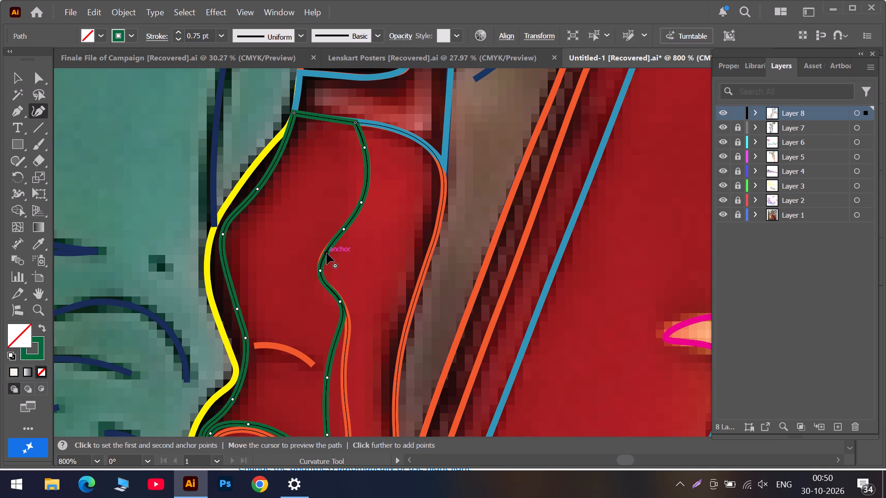
click(327, 253)
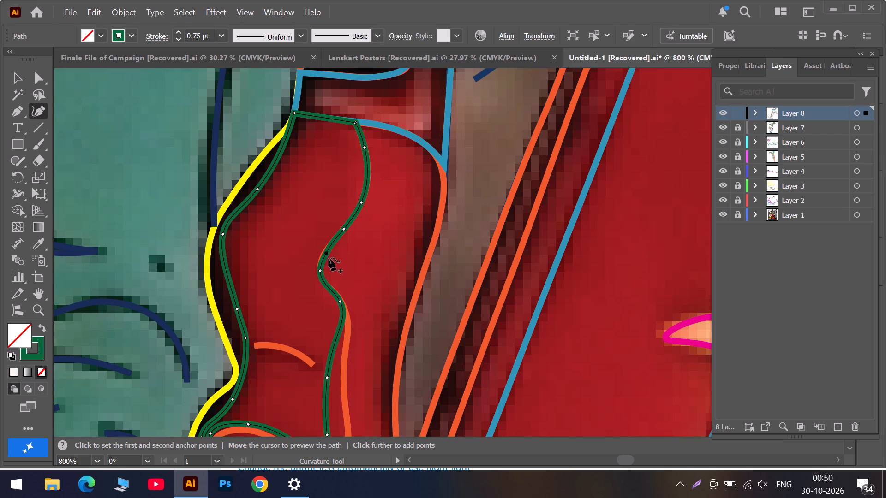
key(Delete)
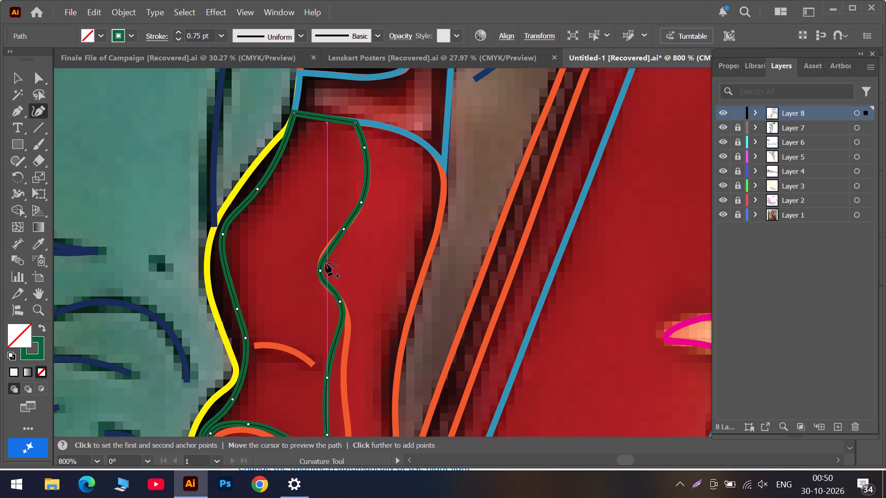
drag(329, 251, 324, 252)
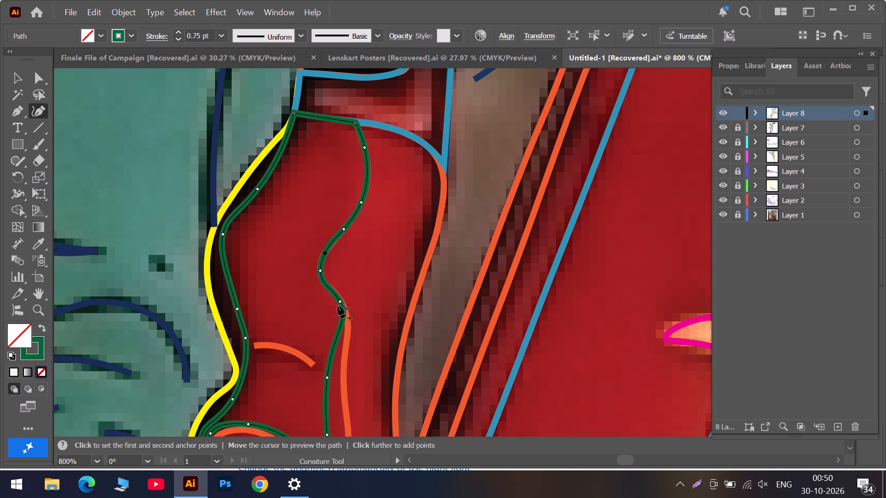
Align the green path with the long lower stretch of the wavy orange line, shifting its points and adding two more.
scroll(361, 338, down, 5)
drag(327, 323, 340, 323)
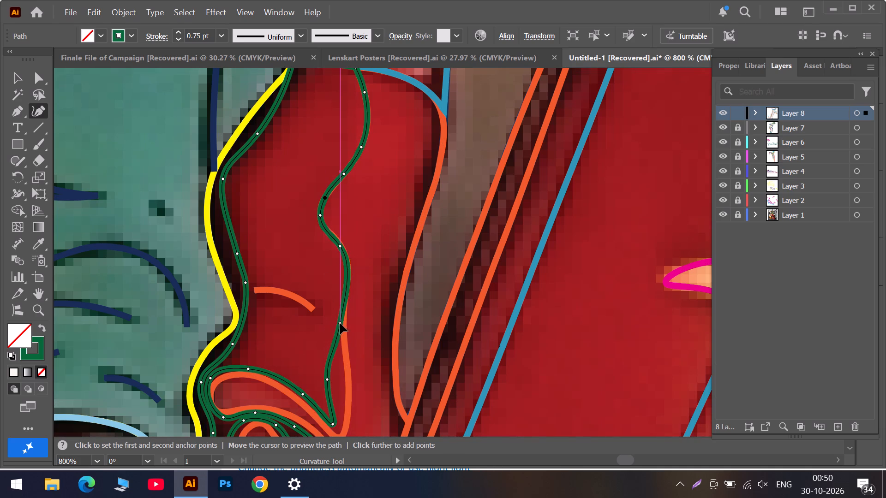
drag(340, 323, 344, 303)
scroll(341, 313, down, 5)
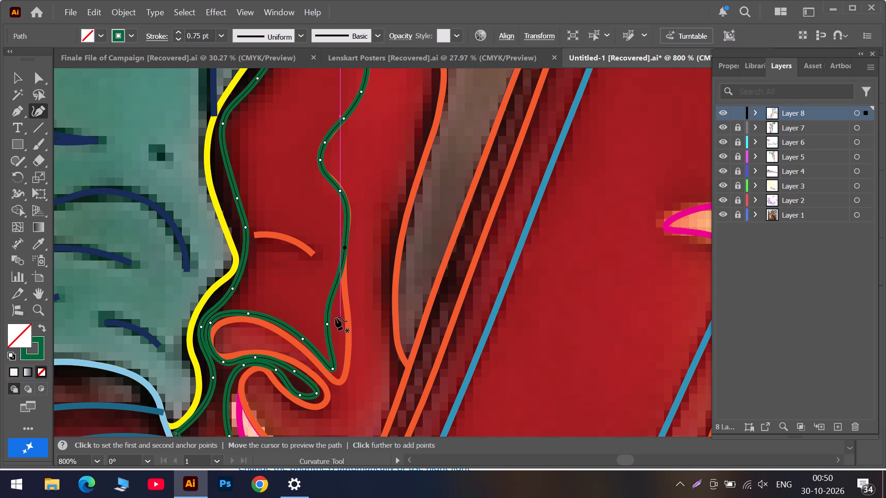
drag(327, 322, 347, 322)
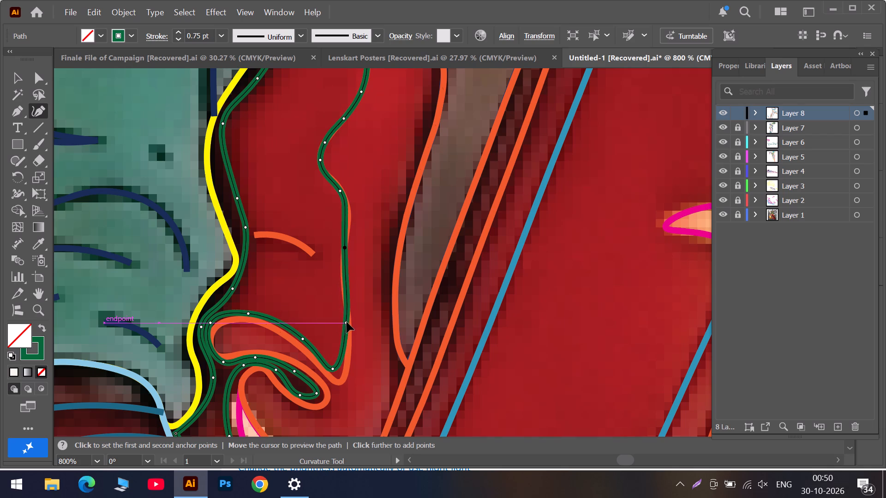
drag(347, 322, 347, 321)
click(348, 294)
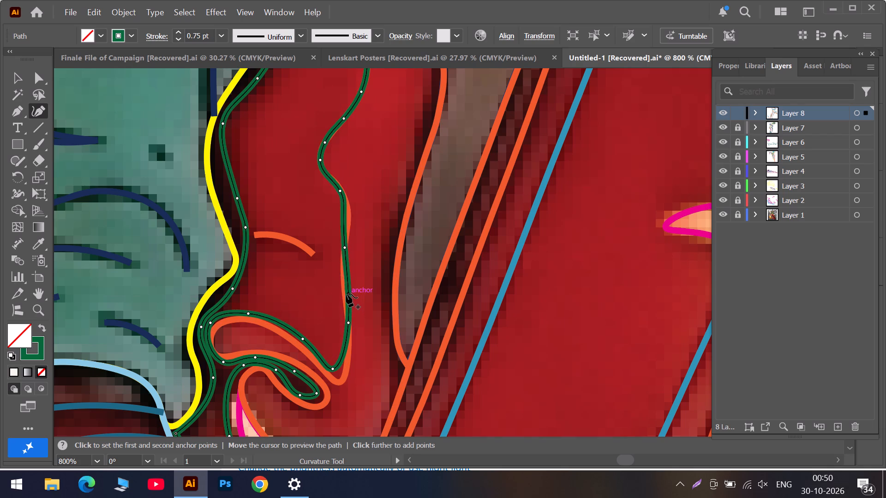
click(343, 213)
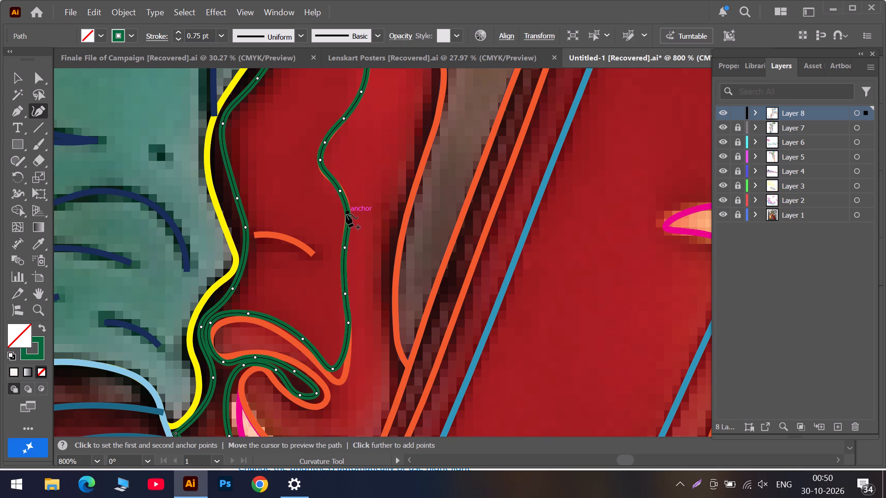
click(341, 191)
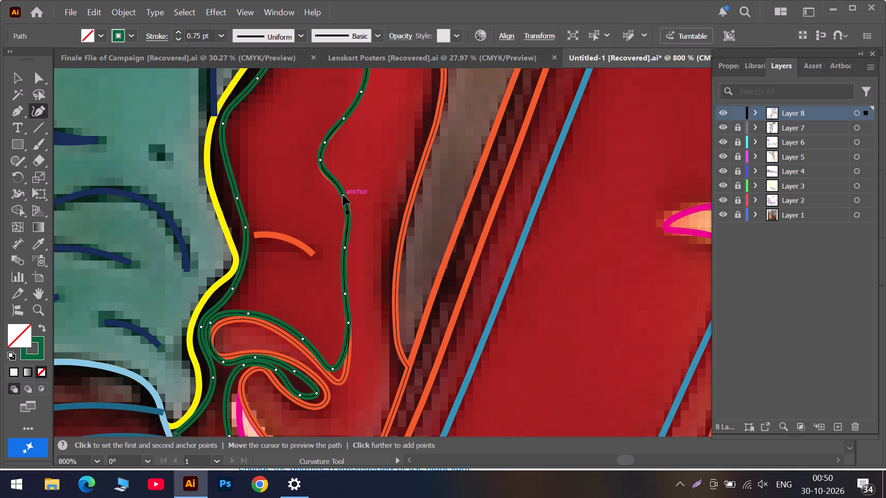
Pull the green path's pointed tip, the fold's upper edge and its rounded end onto the orange outline, adding a point above the tip.
scroll(355, 280, down, 6)
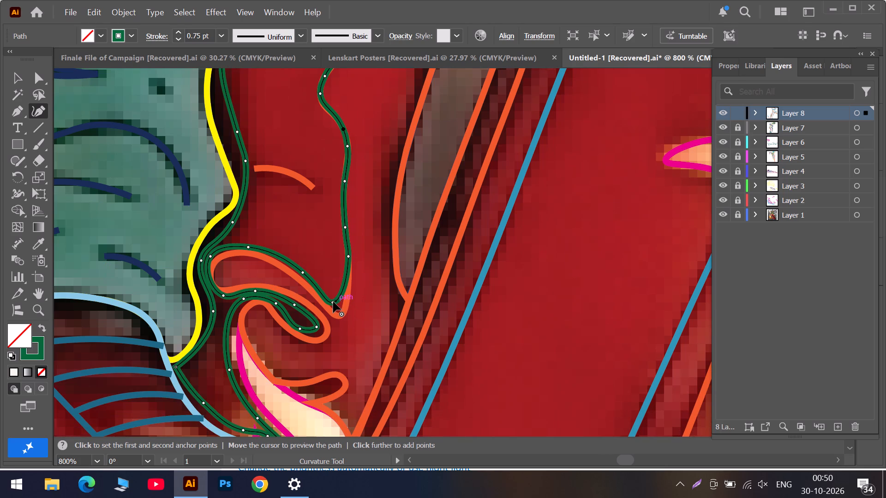
drag(333, 302, 341, 316)
drag(302, 271, 299, 275)
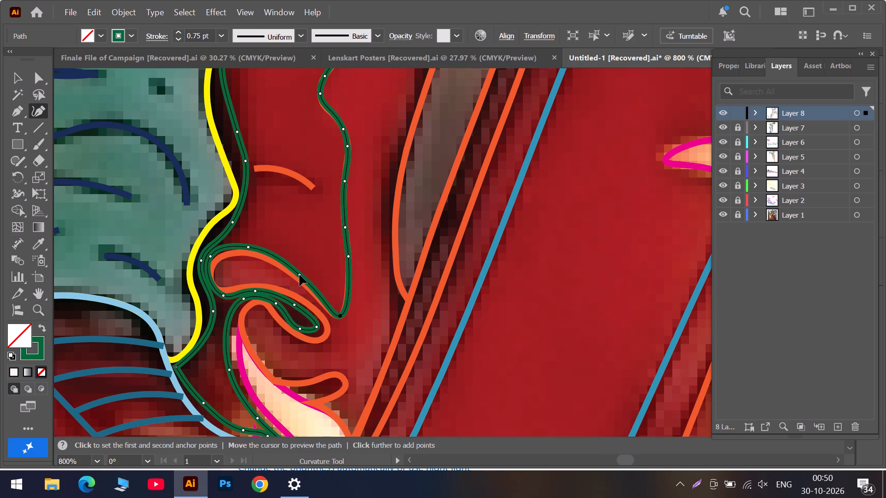
drag(299, 275, 298, 277)
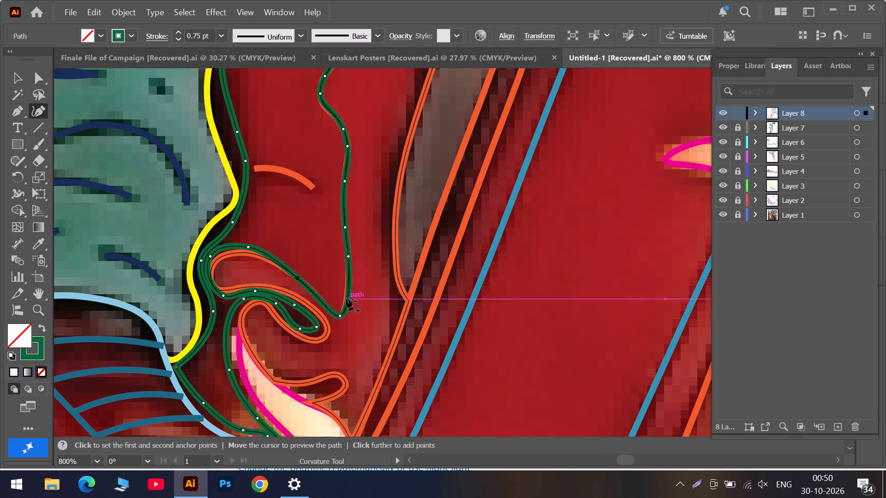
click(348, 296)
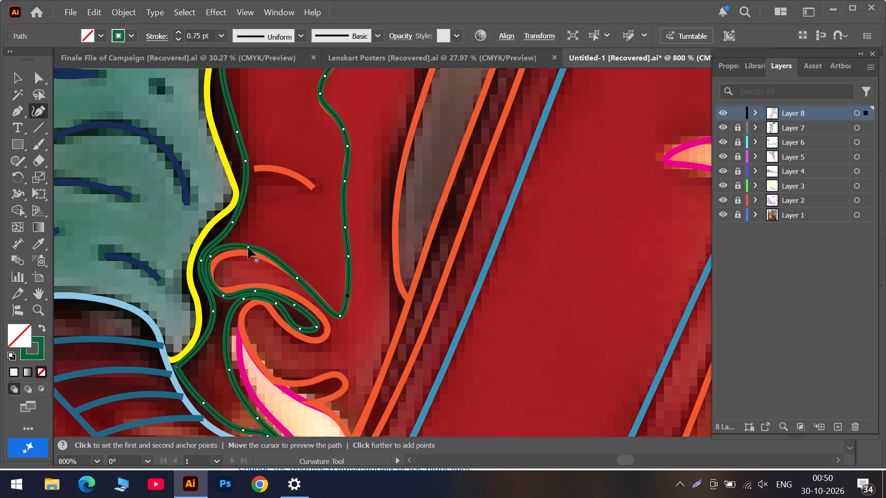
drag(248, 248, 251, 253)
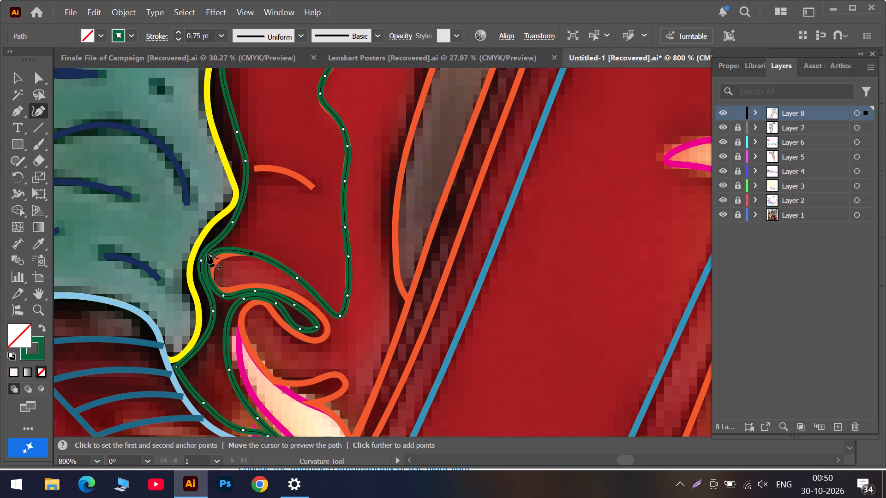
drag(210, 257, 221, 260)
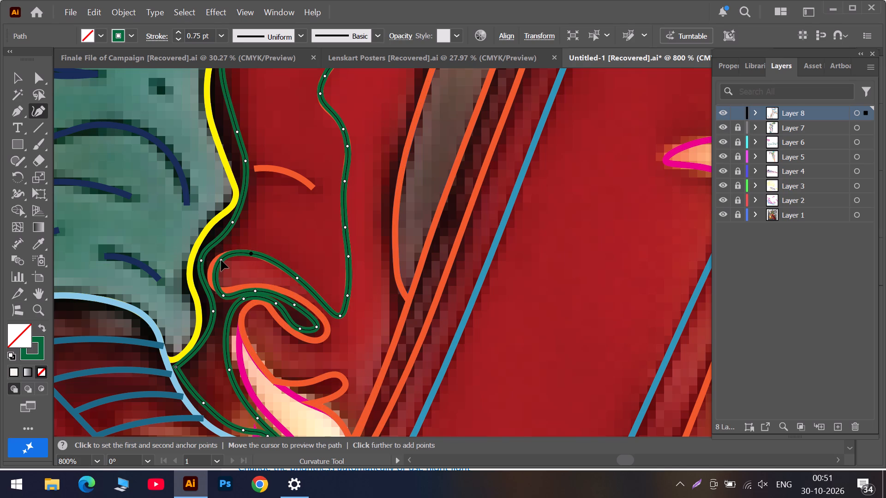
drag(221, 260, 214, 264)
drag(223, 296, 217, 288)
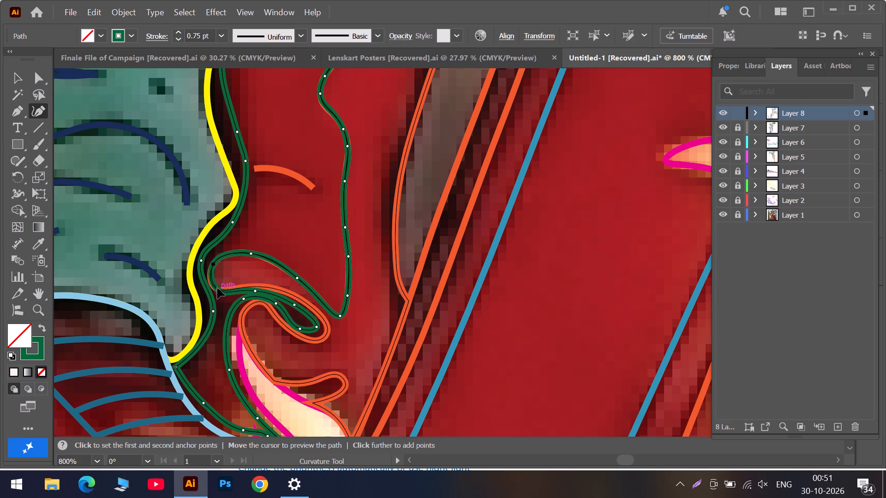
drag(217, 288, 215, 285)
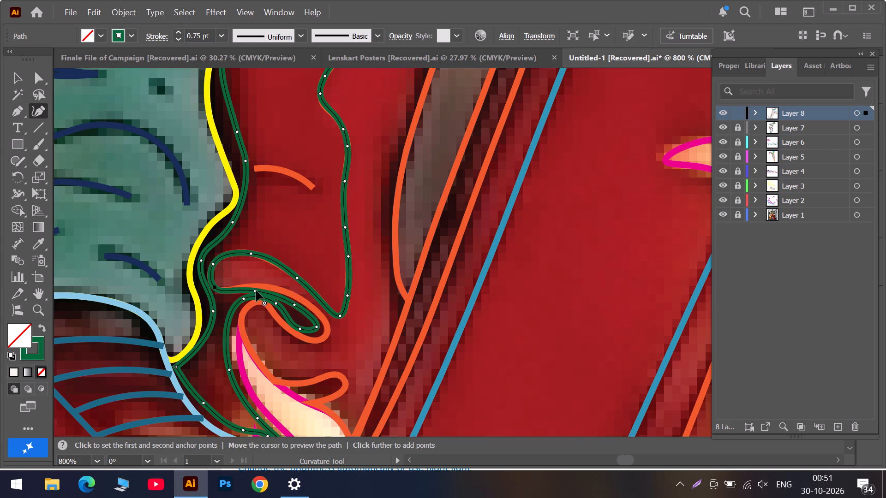
Fit the green path to the lower edge of the leaf-shaped orange fold by repositioning its points and adding new ones between them.
drag(256, 290, 238, 290)
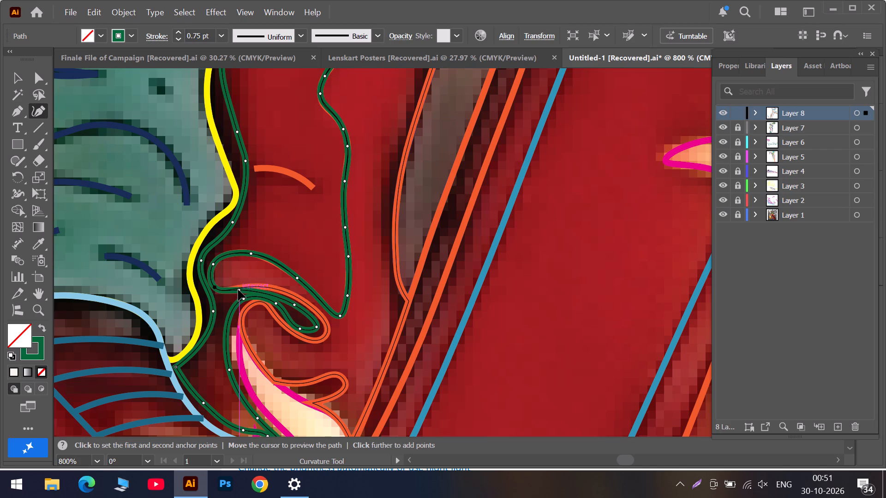
drag(238, 290, 236, 290)
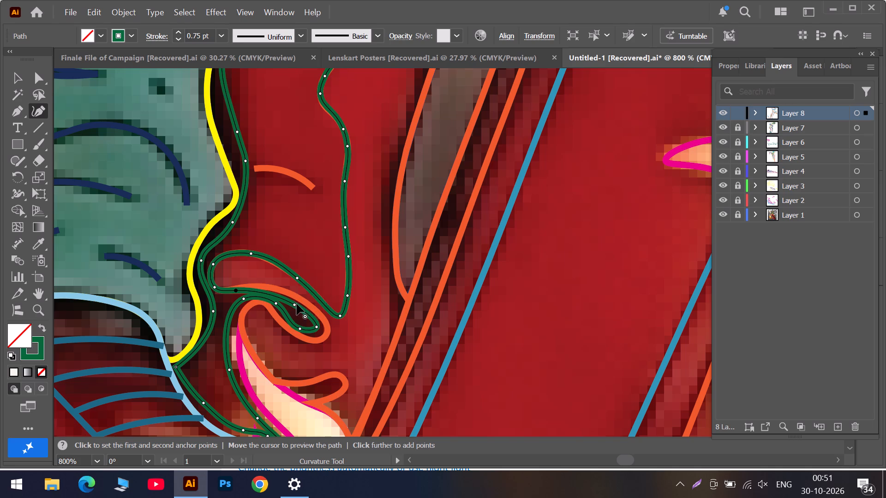
drag(294, 304, 281, 292)
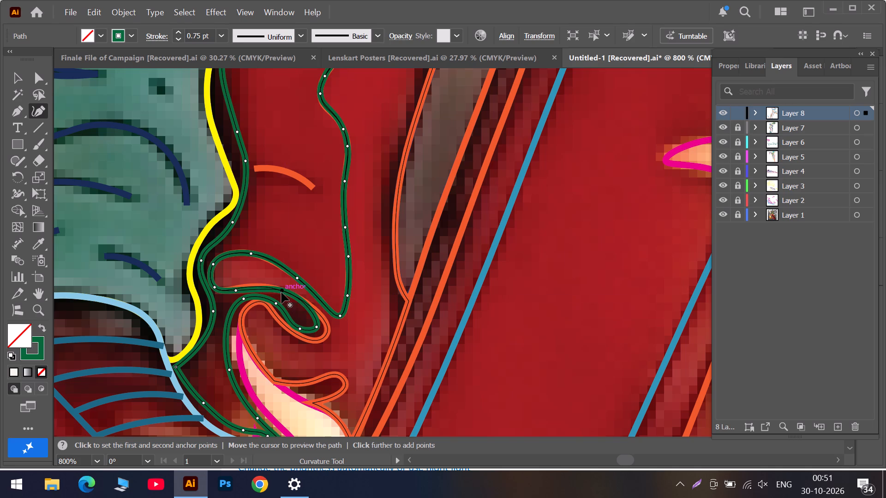
drag(251, 289, 252, 287)
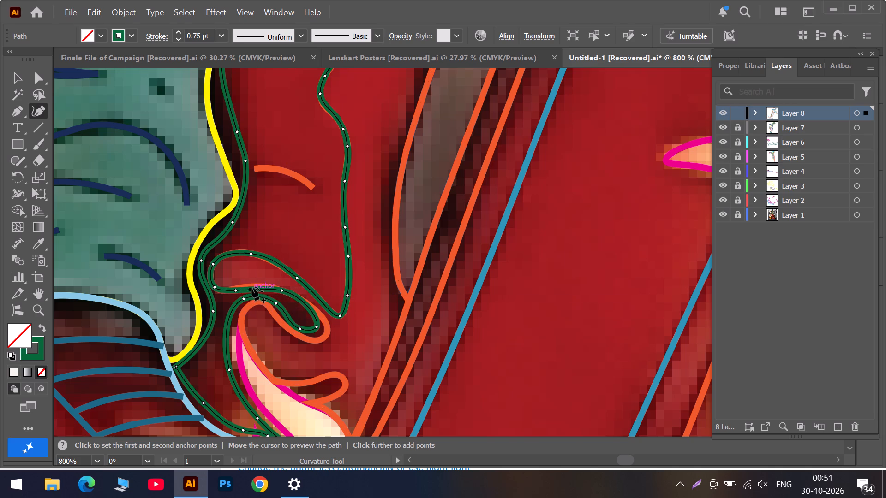
drag(252, 287, 258, 286)
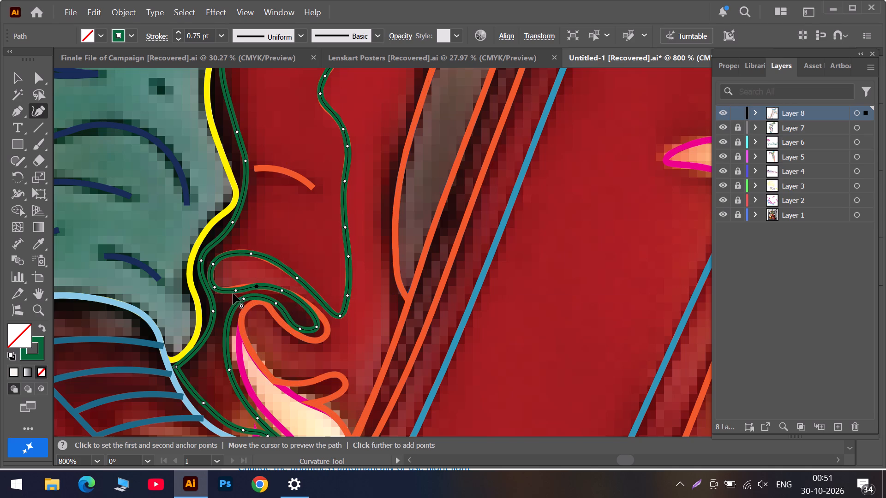
drag(235, 290, 233, 290)
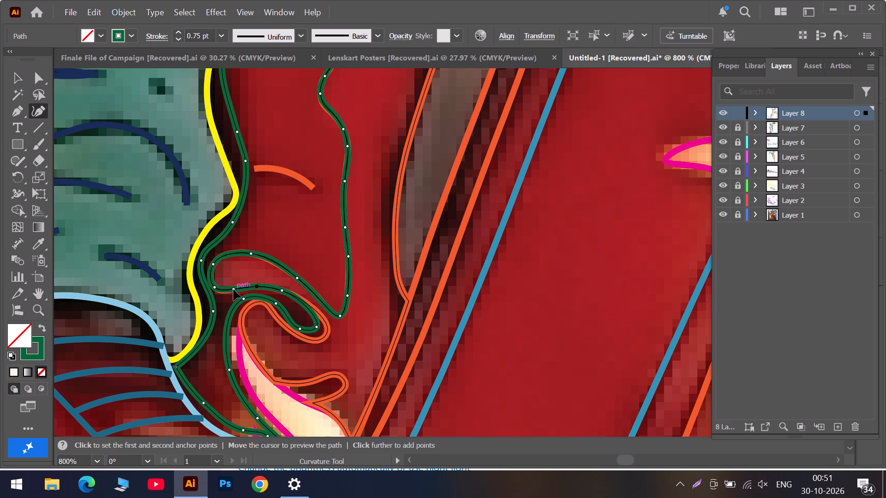
drag(233, 290, 231, 291)
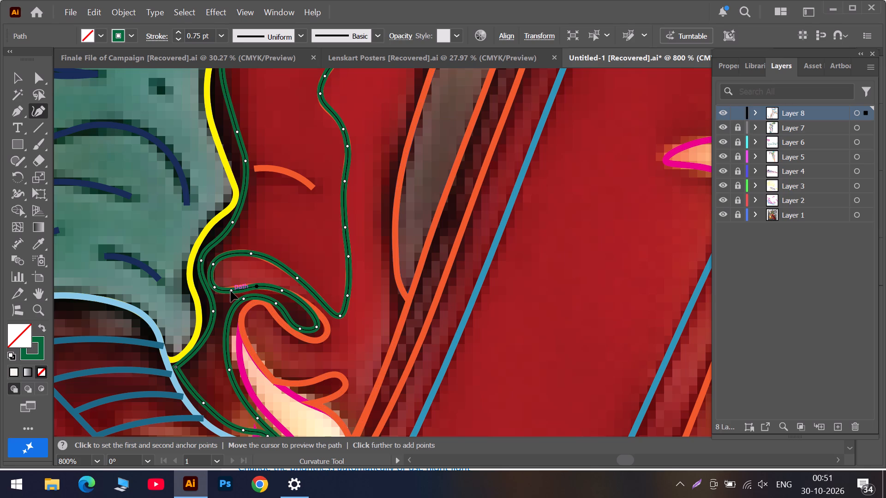
drag(231, 291, 245, 287)
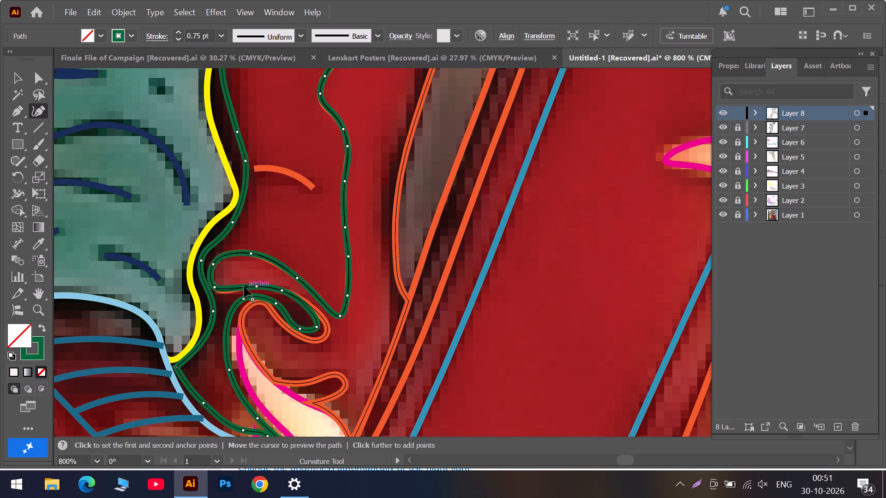
click(229, 288)
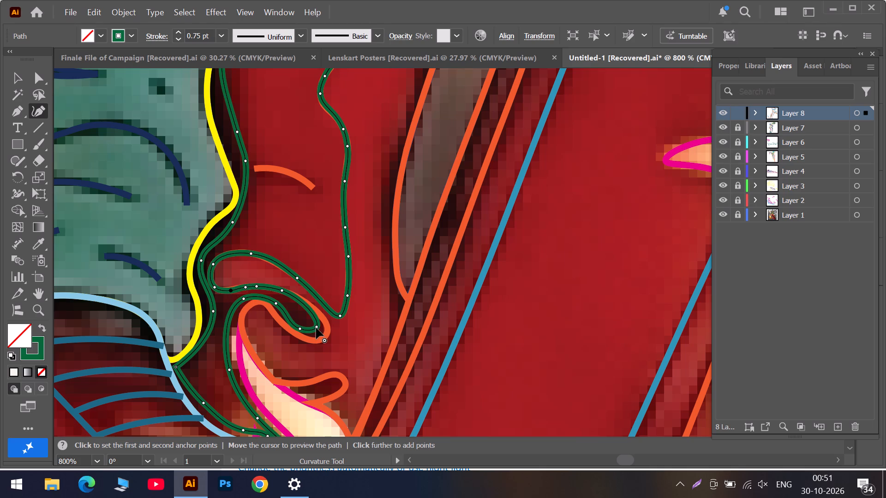
Wrap the green path around the orange fold's rounded lower end and up its sloping underside, repositioning points and adding two more.
drag(316, 327, 327, 332)
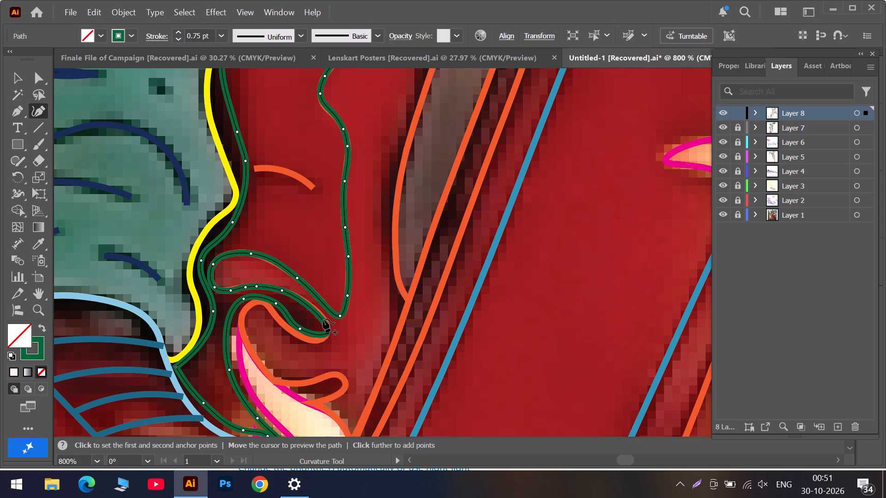
click(318, 316)
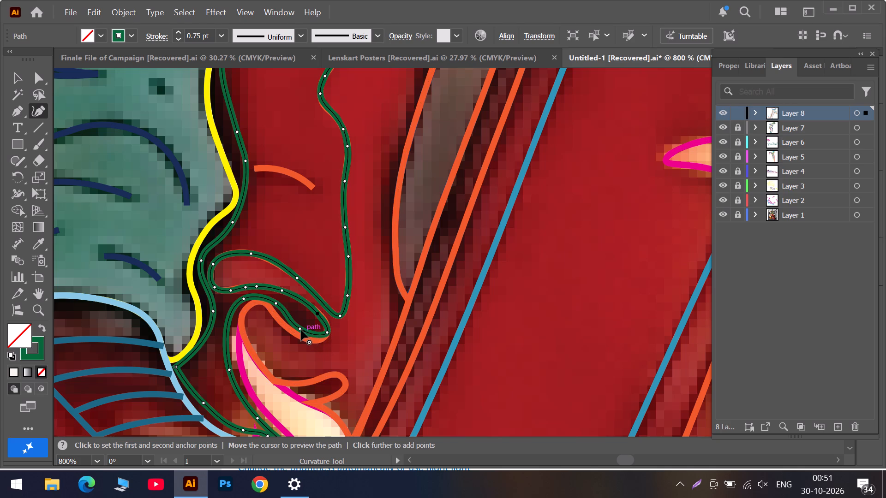
drag(301, 330, 321, 340)
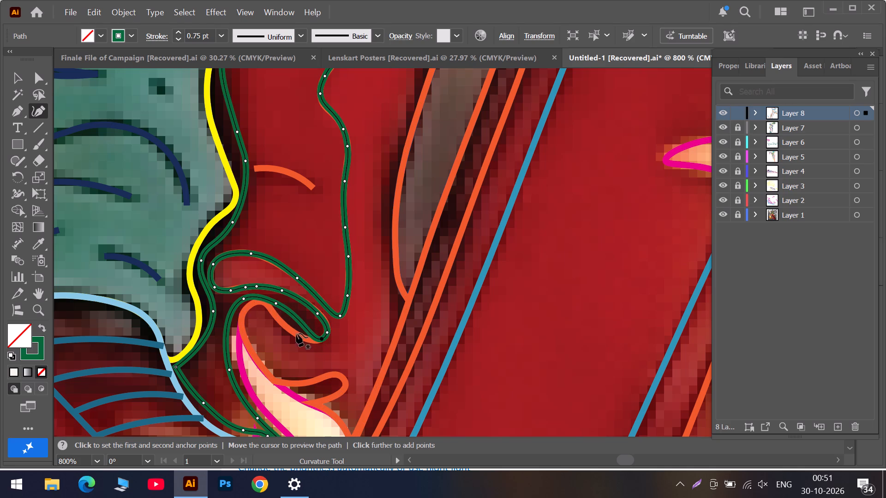
drag(321, 338, 317, 342)
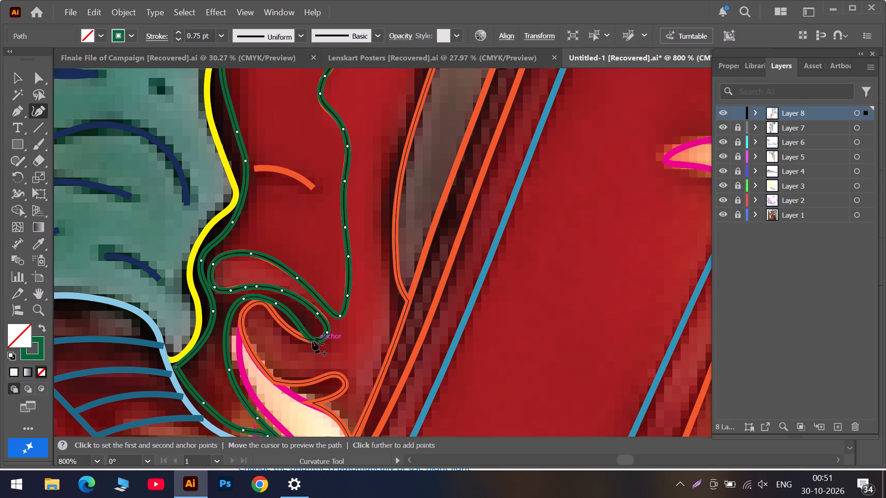
drag(298, 323, 290, 331)
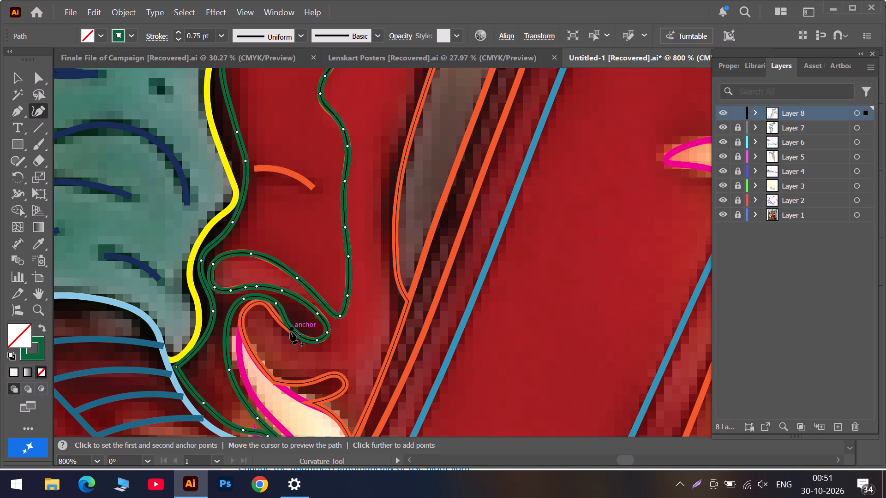
drag(276, 304, 271, 308)
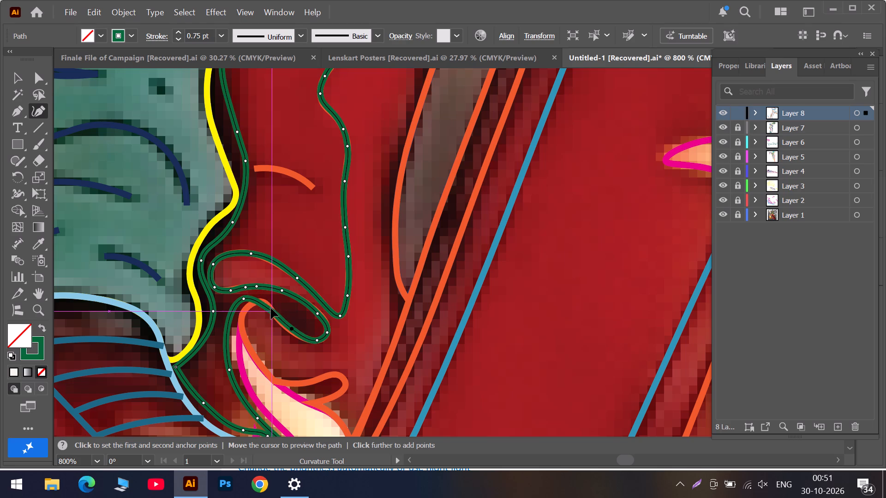
drag(271, 308, 265, 303)
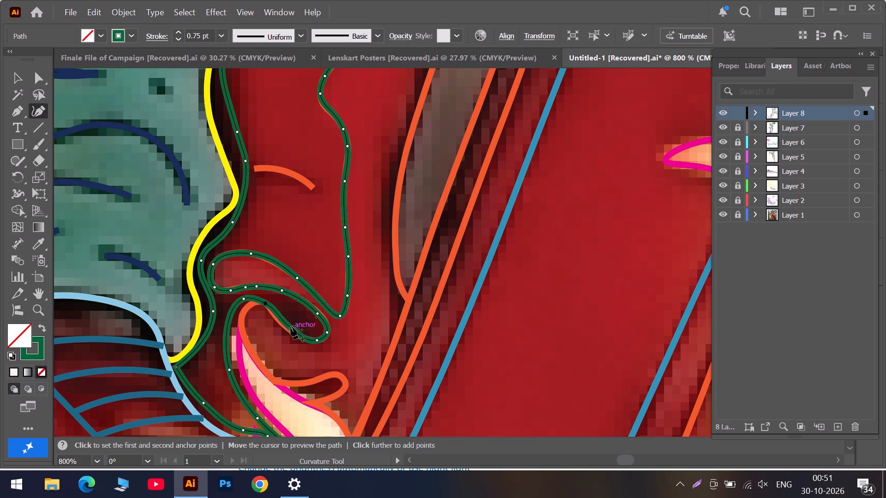
drag(291, 328, 285, 325)
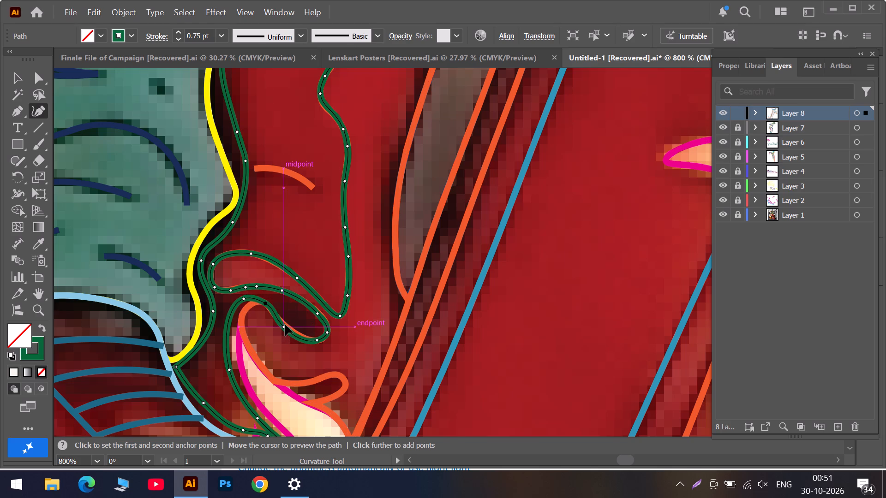
drag(285, 325, 296, 335)
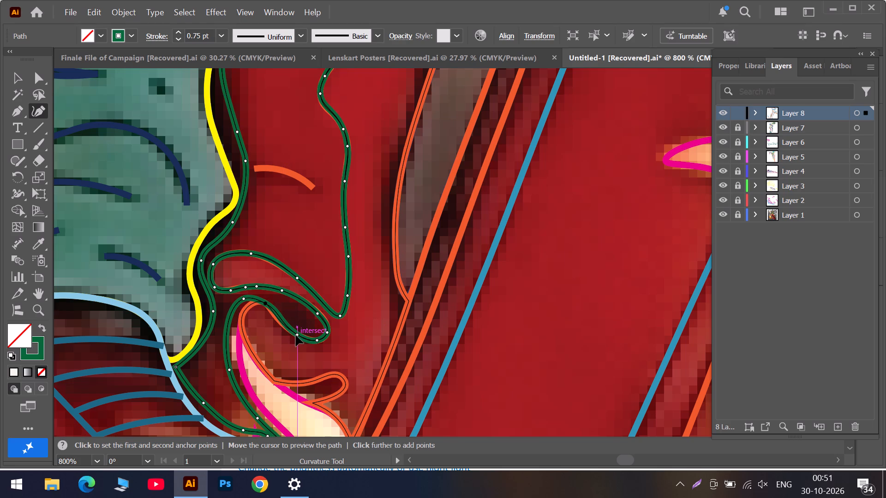
drag(296, 335, 298, 335)
click(282, 319)
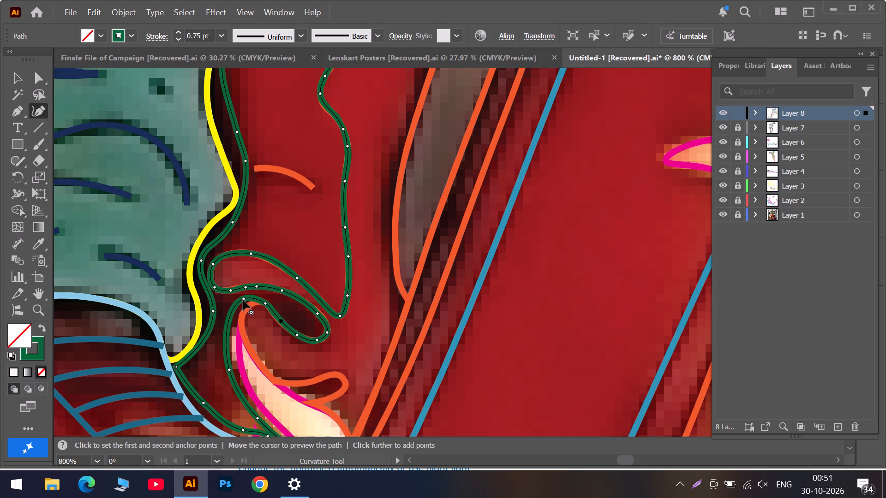
Fit the green path over the rounded top of the next orange fold and down the cream shape's magenta edge, adding two points.
drag(243, 300, 254, 303)
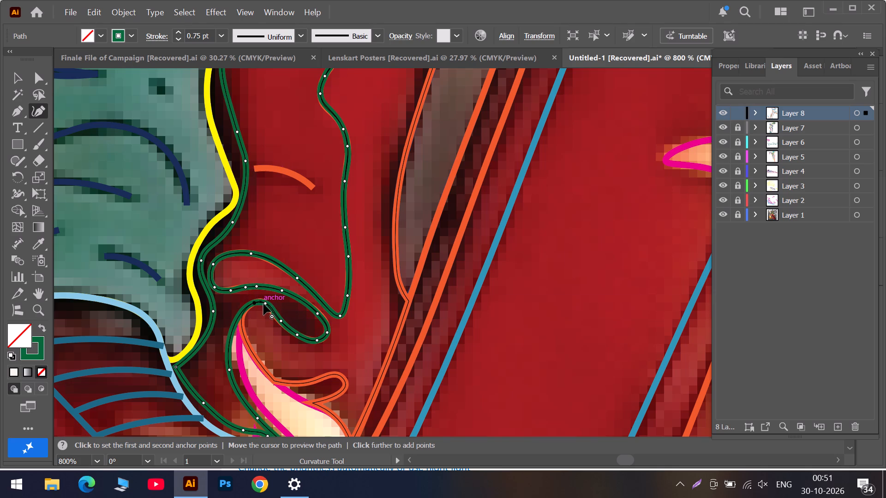
click(268, 305)
scroll(245, 320, down, 2)
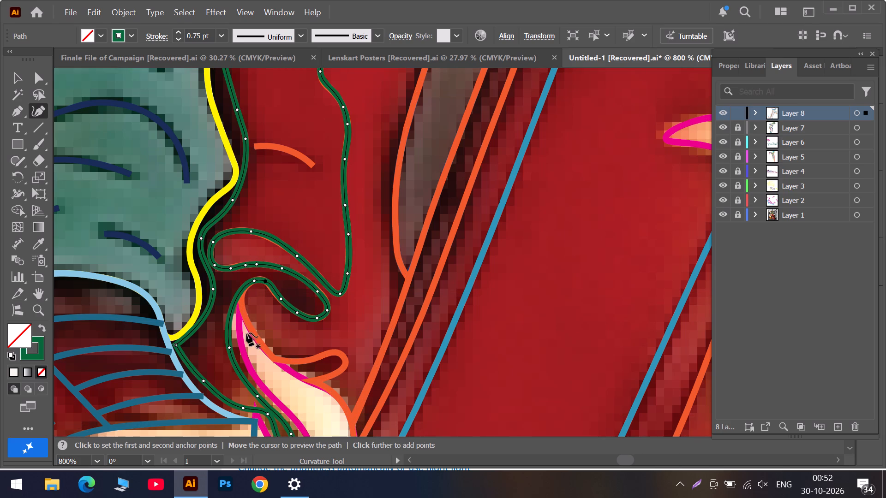
drag(231, 348, 245, 337)
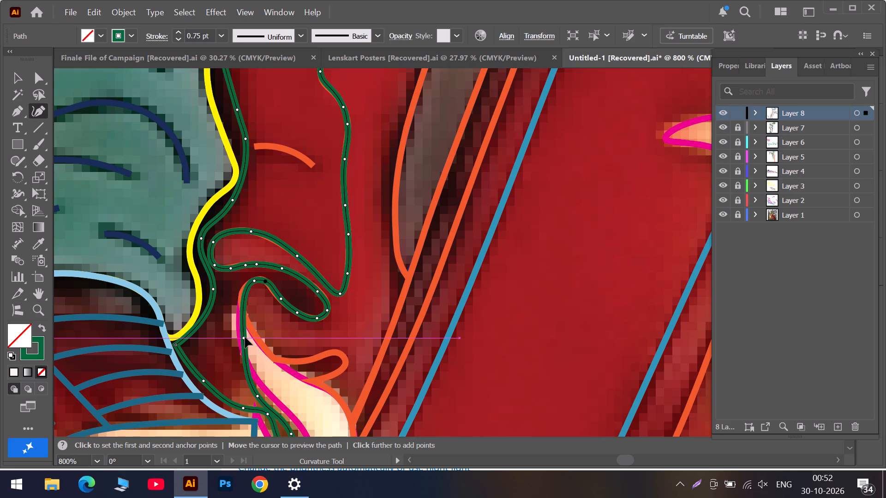
drag(245, 337, 240, 320)
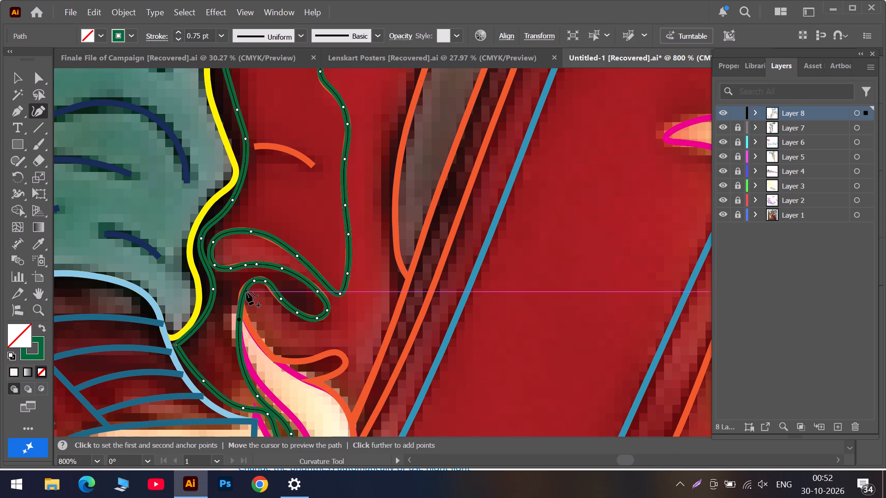
click(244, 291)
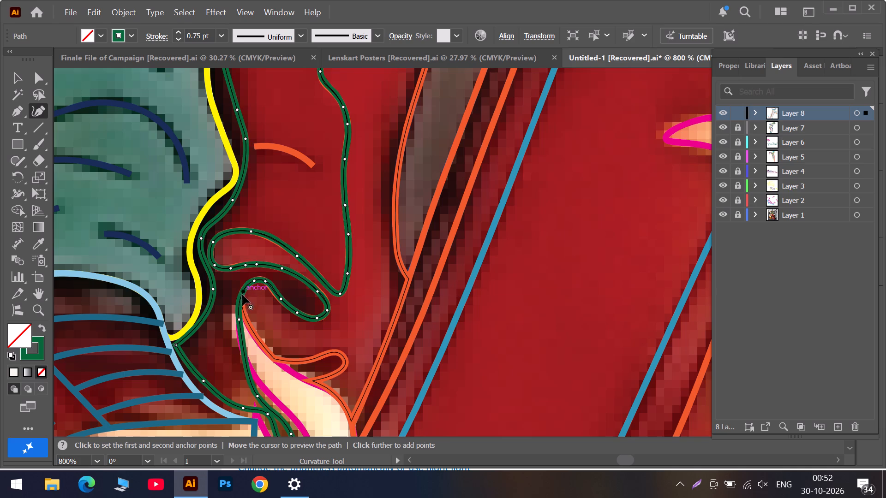
scroll(245, 330, down, 6)
drag(256, 329, 257, 328)
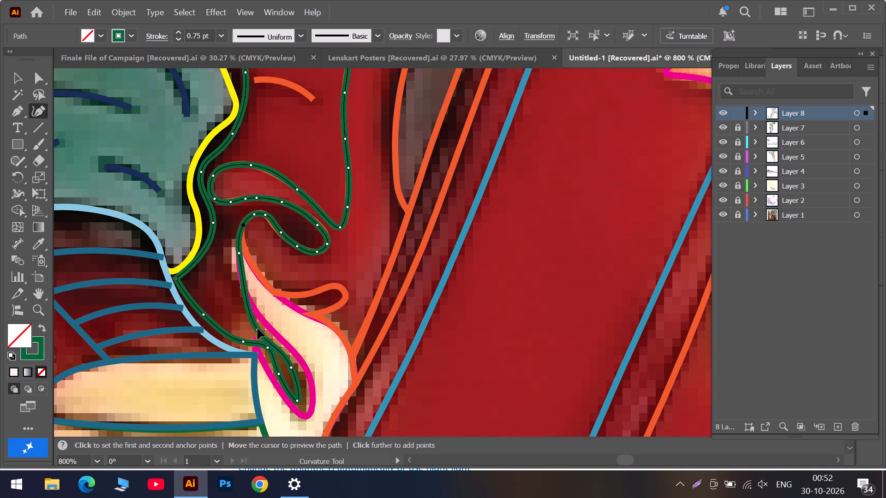
drag(257, 328, 259, 318)
click(248, 286)
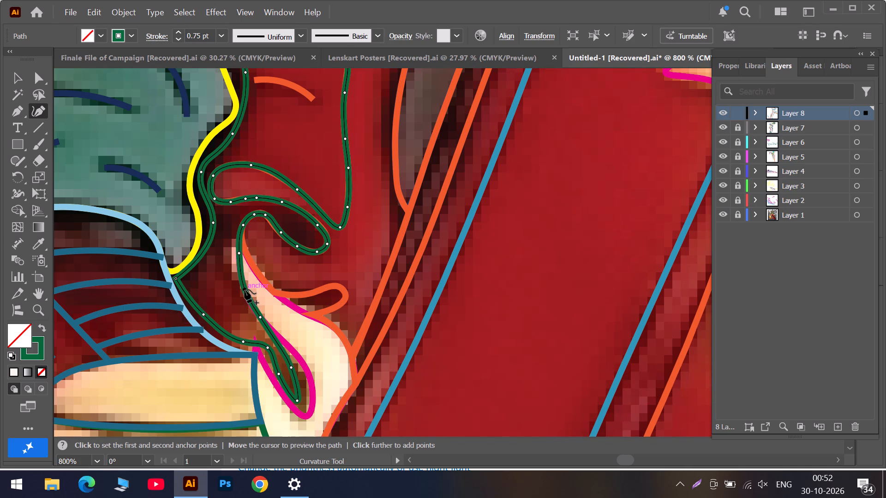
Align the green path with the outer side and pointed tip of the magenta loop, moving its points and adding two more.
scroll(276, 355, down, 4)
drag(293, 325, 292, 320)
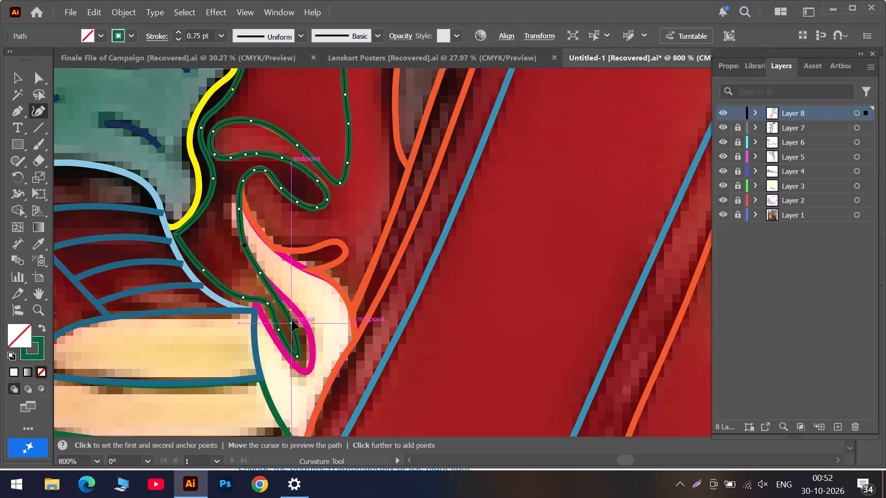
drag(292, 320, 290, 308)
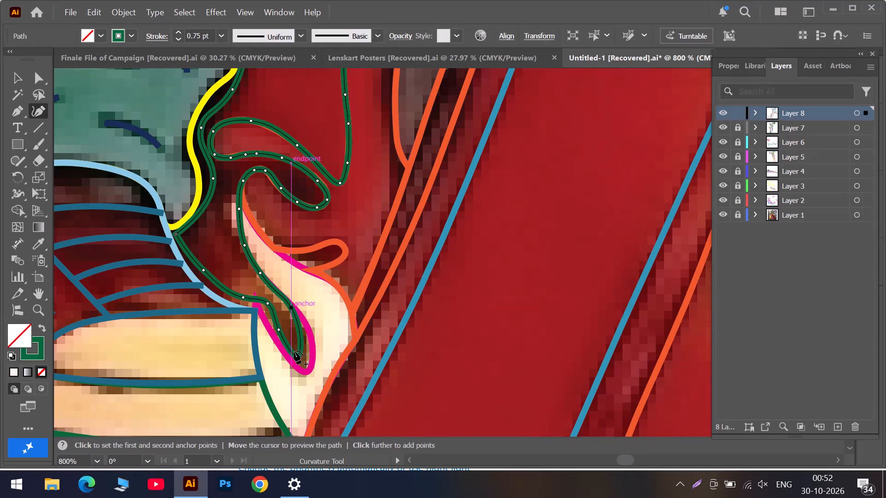
drag(298, 356, 305, 371)
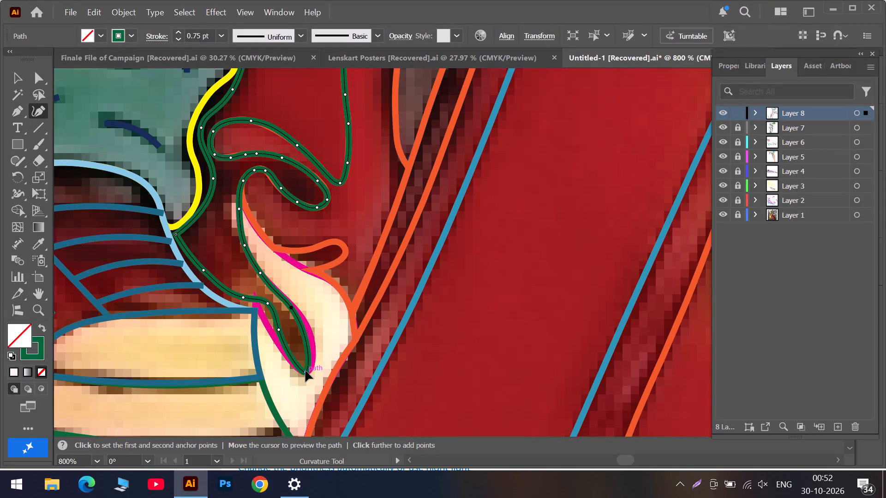
drag(305, 371, 308, 371)
click(308, 348)
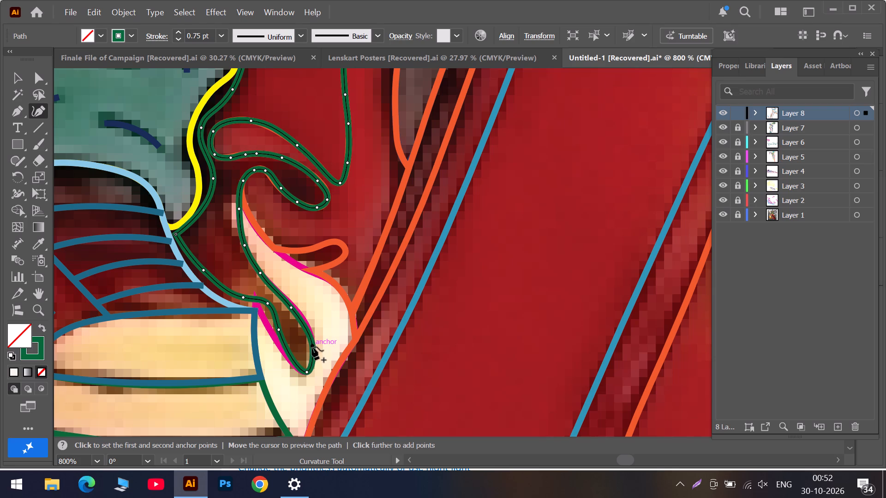
click(305, 326)
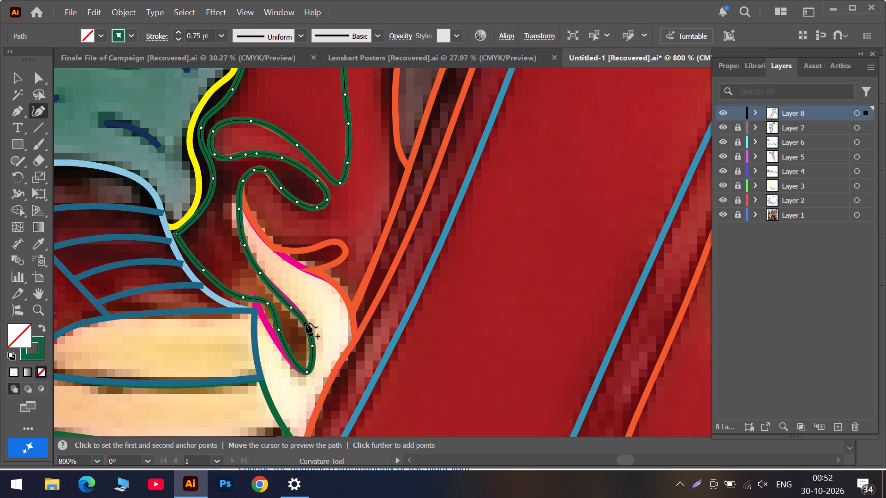
drag(292, 308, 292, 307)
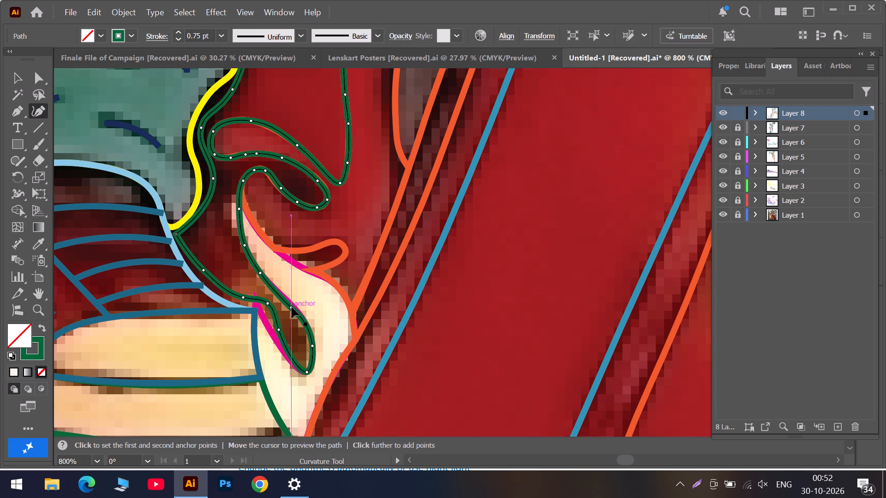
drag(292, 307, 290, 304)
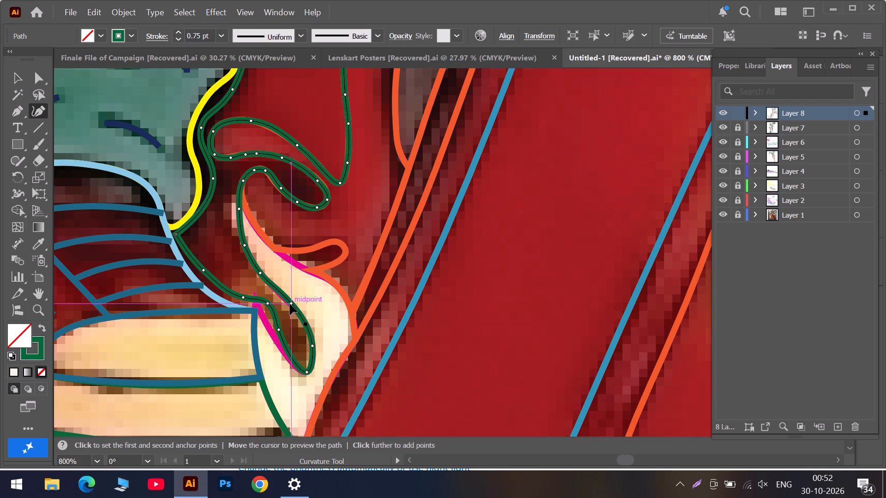
drag(290, 304, 288, 304)
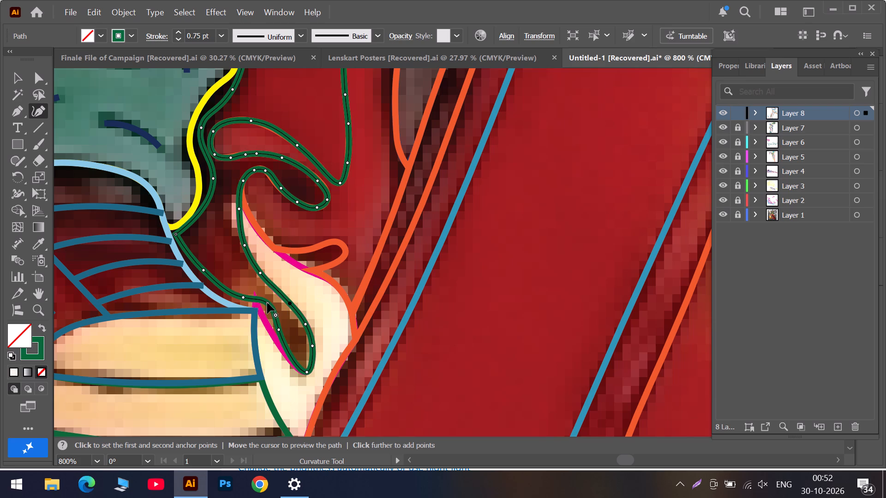
Set the green path's corner where the magenta and blue lines meet and fit the magenta loop's other side, adding a point near its tip.
double_click(267, 302)
drag(267, 302, 255, 308)
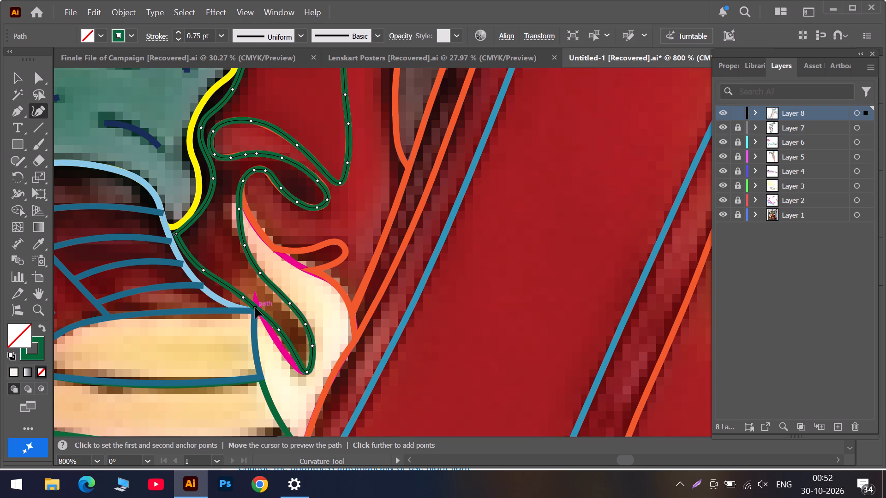
drag(255, 308, 256, 309)
drag(278, 330, 273, 336)
click(293, 361)
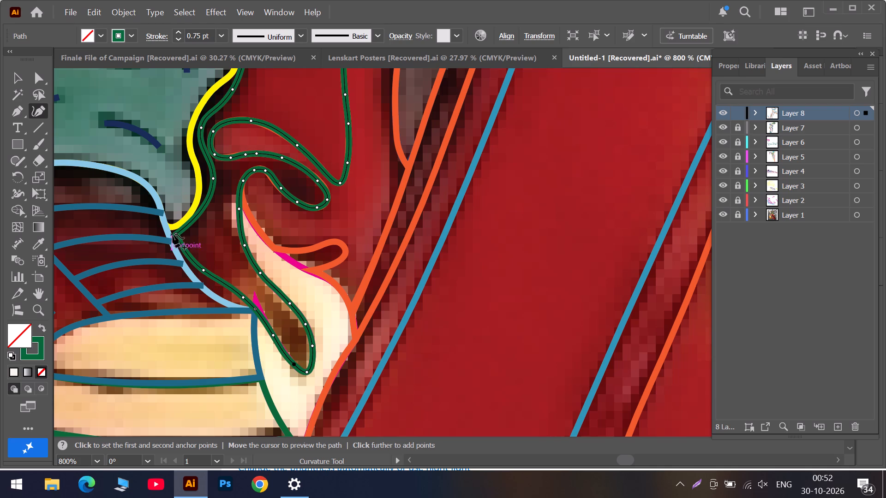
Move the green path's sharp corner to the light-blue line beside the yellow line's end, and add a point beside it along the yellow line.
drag(176, 235, 168, 229)
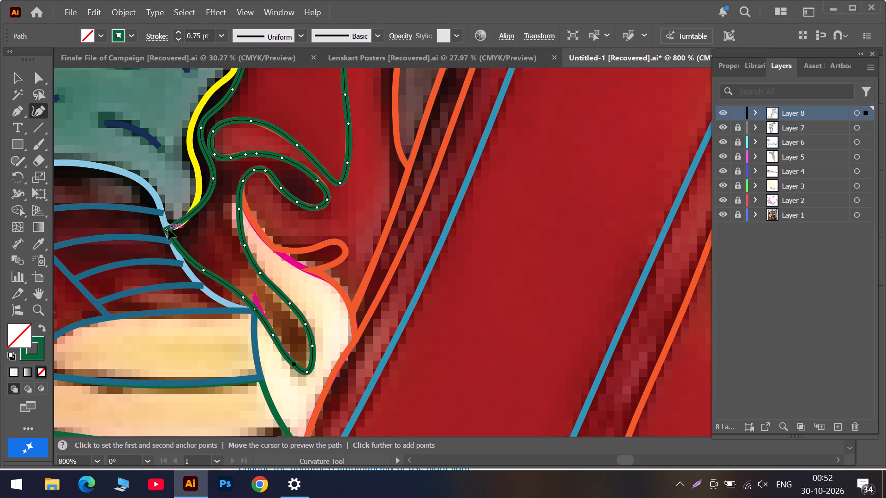
drag(168, 229, 168, 228)
drag(185, 215, 180, 227)
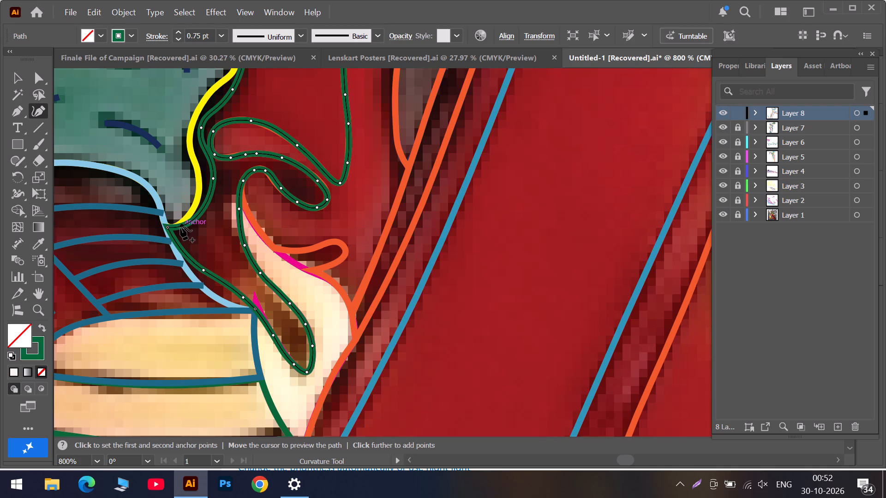
drag(180, 227, 176, 226)
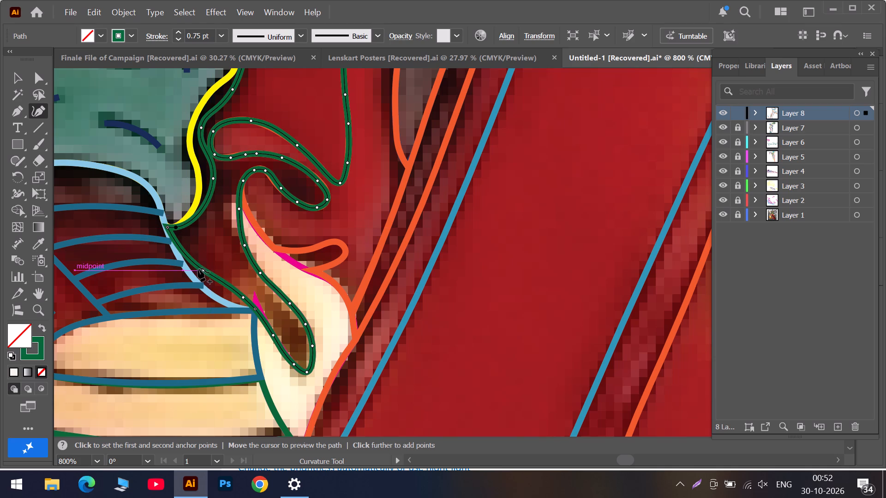
Reposition the green path's two points between its corners to follow the curve of the light-blue line.
drag(203, 270, 194, 274)
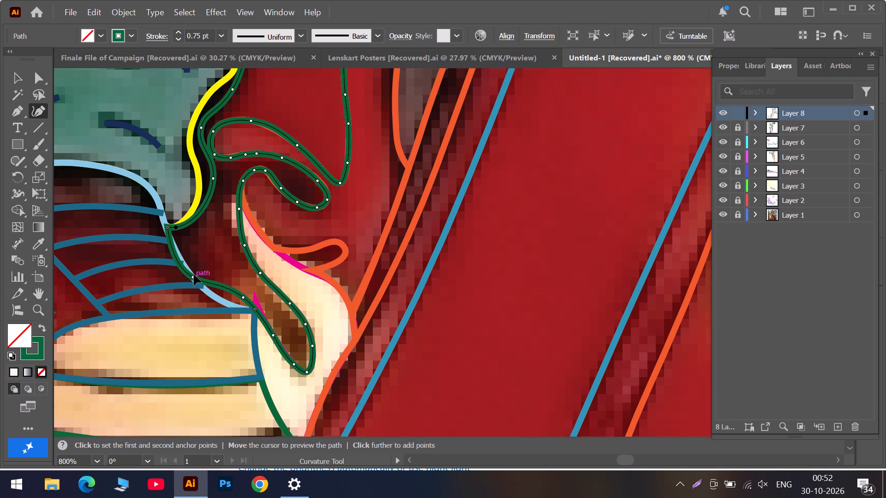
drag(194, 274, 186, 264)
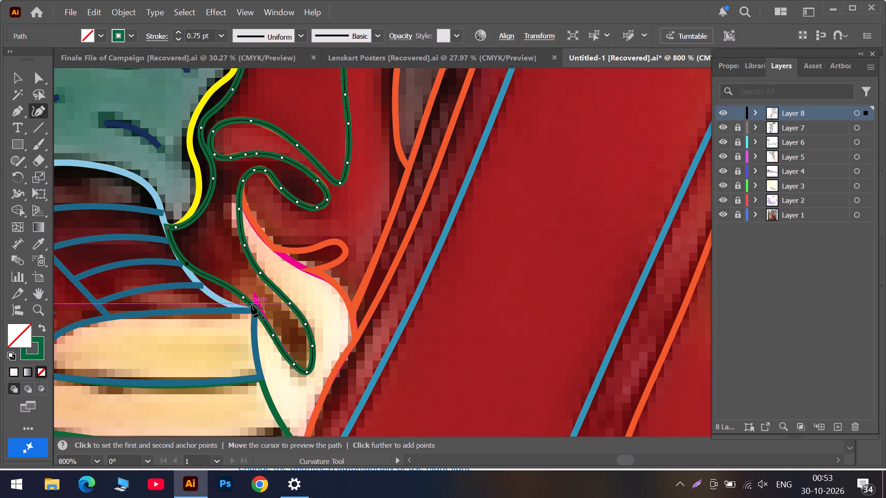
double_click(244, 297)
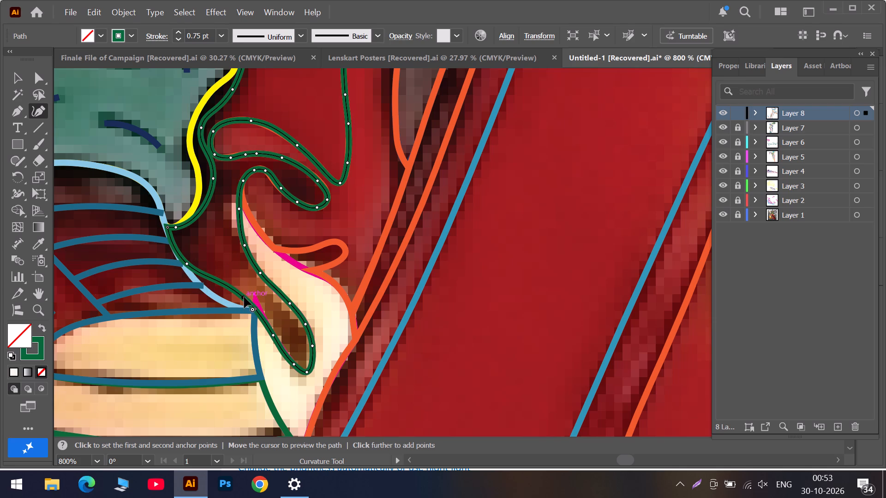
drag(244, 297, 224, 302)
drag(186, 264, 181, 260)
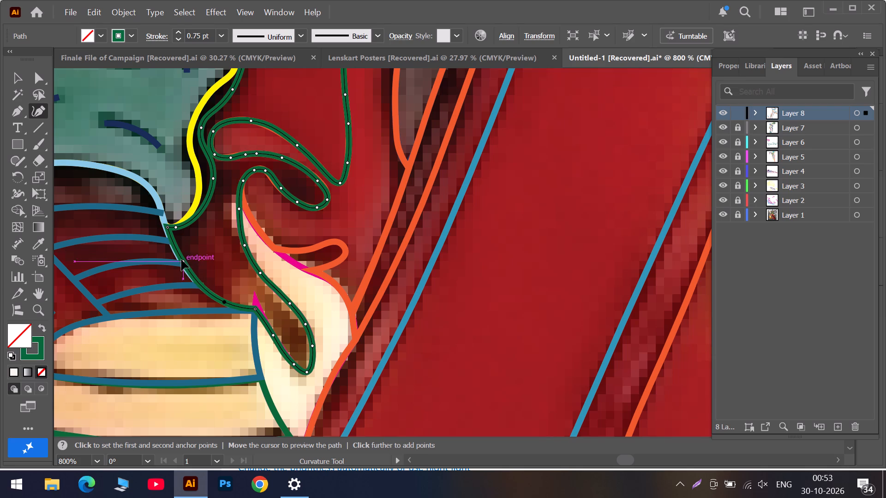
Reposition the green path's point below its sharp corner to follow the light-blue line's curve past the blue line ends.
drag(181, 260, 178, 255)
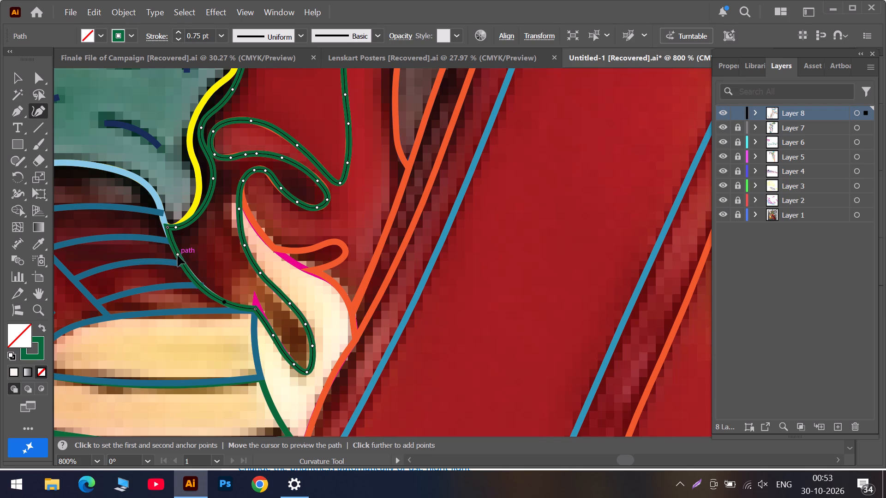
drag(178, 255, 191, 274)
Align the green path with the yellow line's lower end by moving the two points beside the sharp corner onto it.
scroll(211, 263, up, 2)
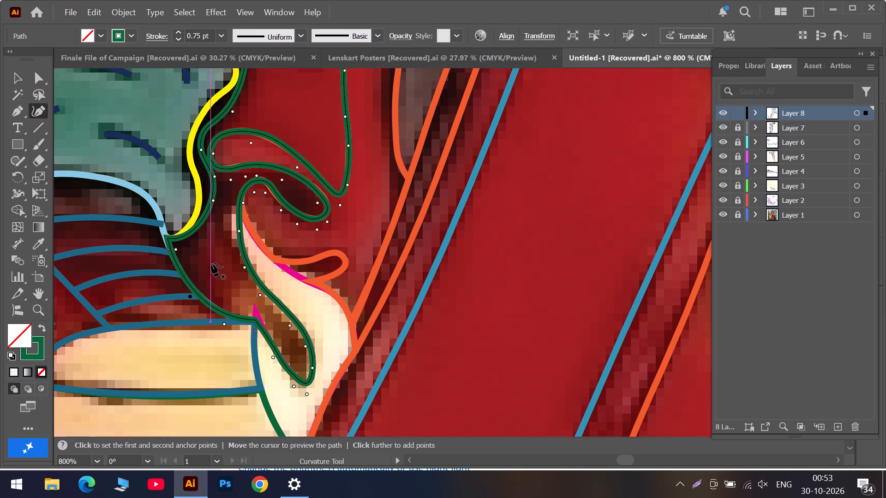
scroll(211, 263, up, 5)
drag(214, 256, 197, 280)
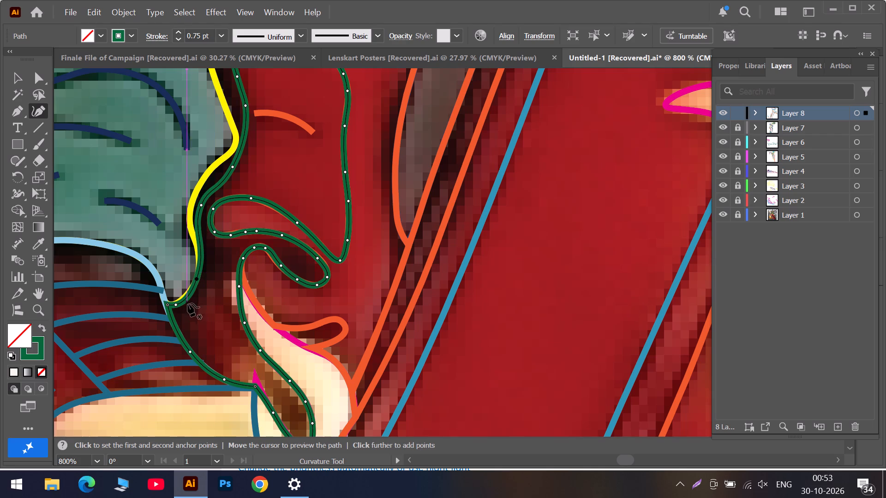
drag(174, 305, 180, 300)
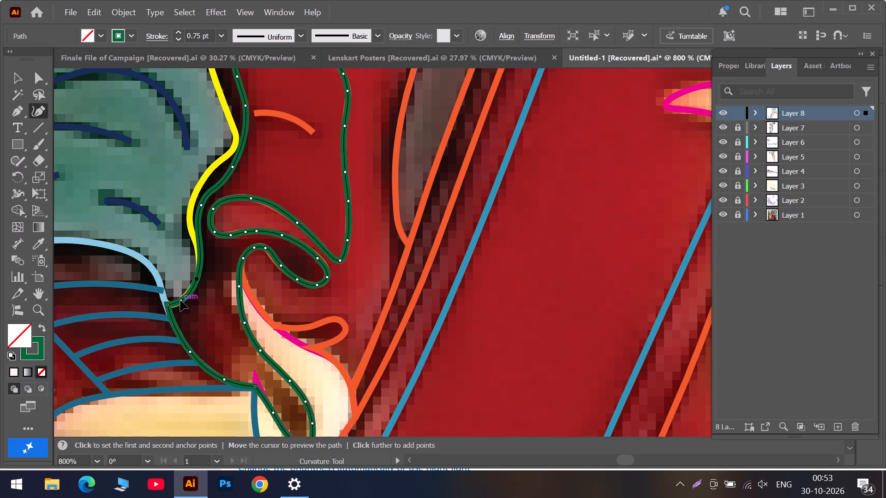
drag(180, 300, 180, 302)
click(180, 302)
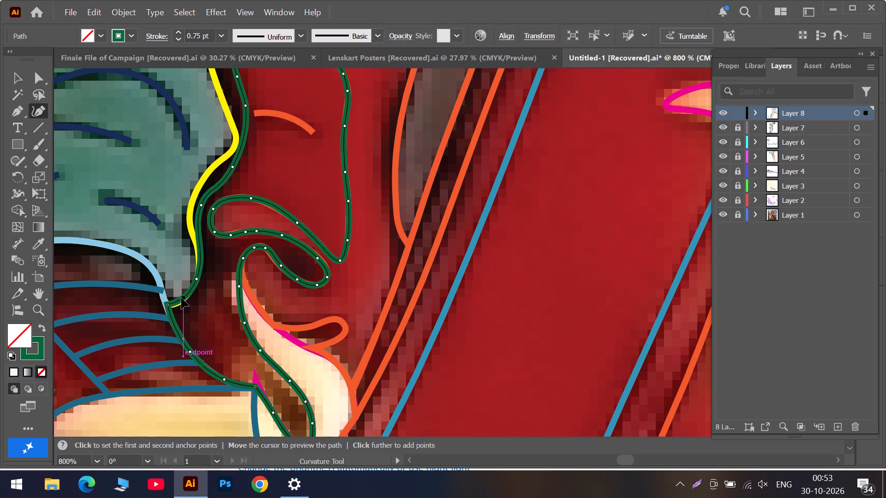
Move the green path's point into the yellow line's inward bend beside the narrow loop and add a point just below it.
scroll(198, 235, up, 3)
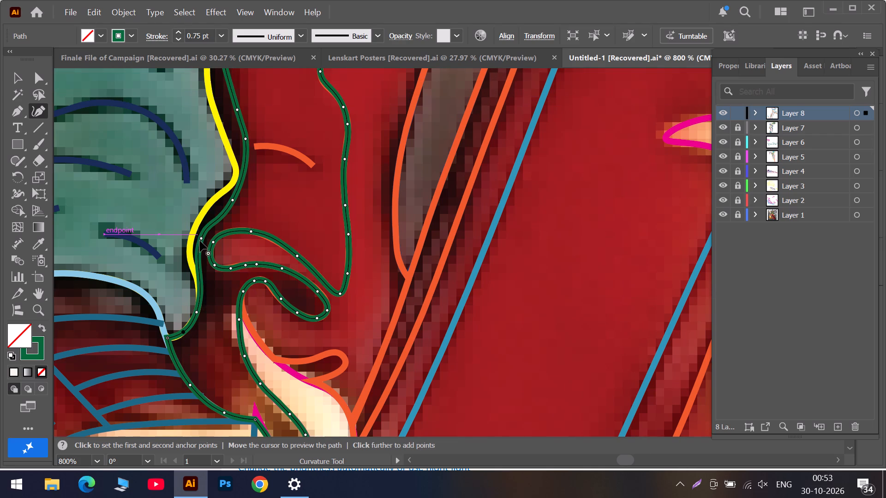
drag(200, 239, 191, 251)
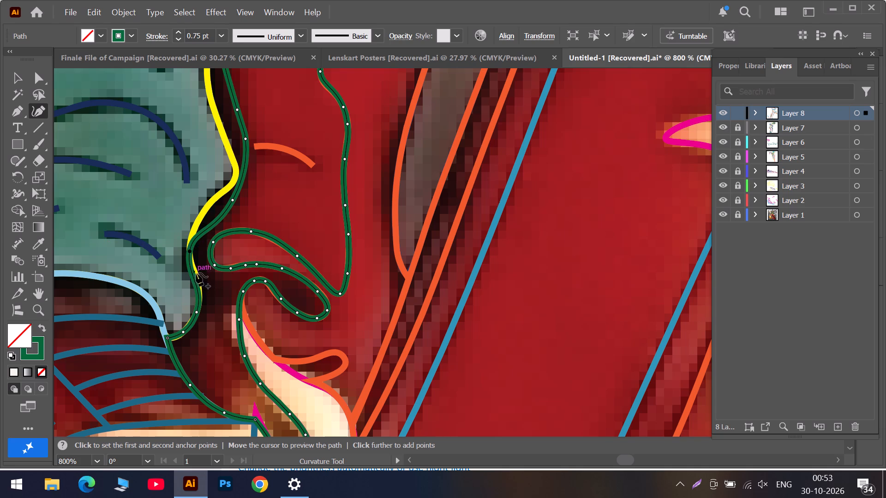
click(196, 280)
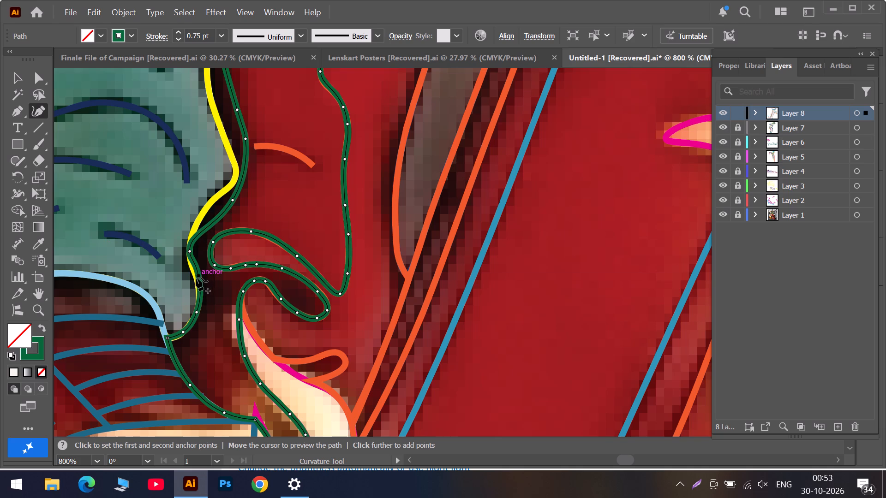
drag(192, 262, 192, 267)
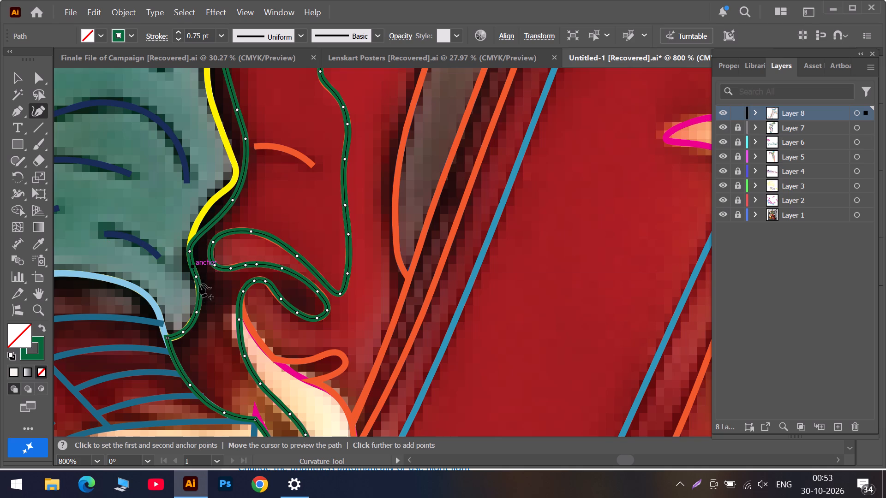
drag(197, 276, 198, 288)
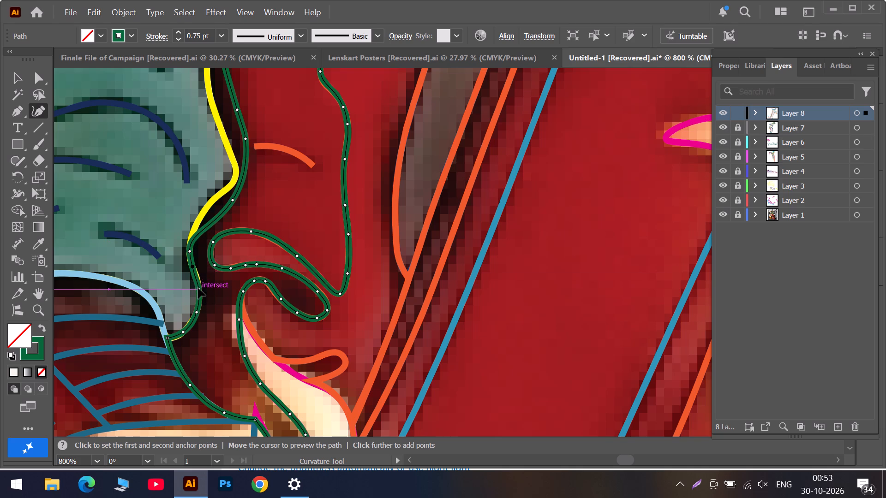
drag(198, 288, 198, 285)
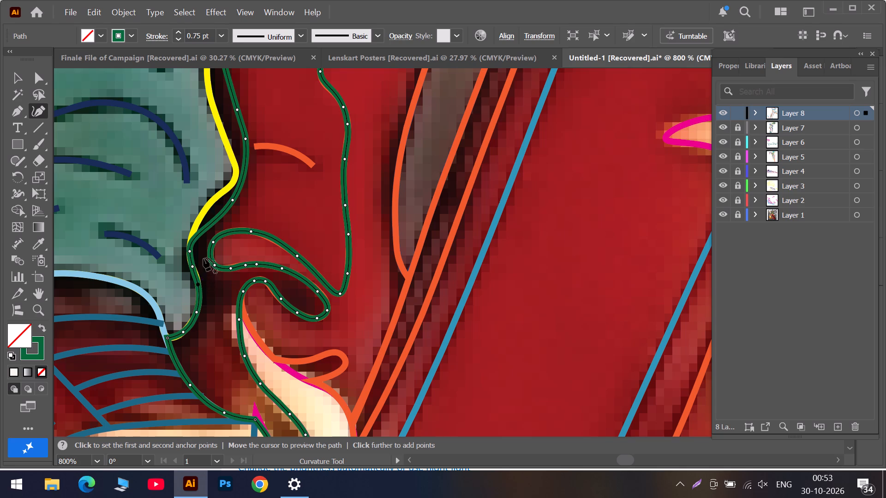
Shift the green path's point below the yellow line's outward bulge onto that line and add a point between it and the inward bend.
scroll(204, 255, up, 5)
click(233, 255)
drag(233, 255, 233, 255)
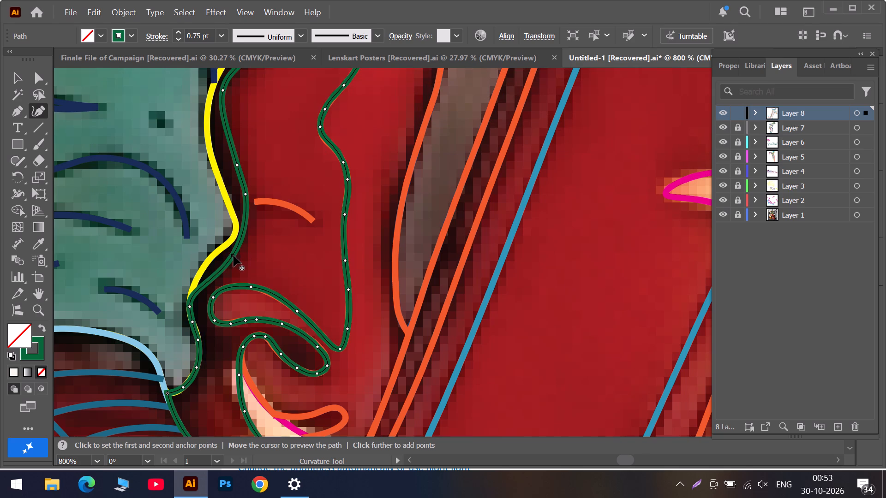
drag(233, 255, 221, 249)
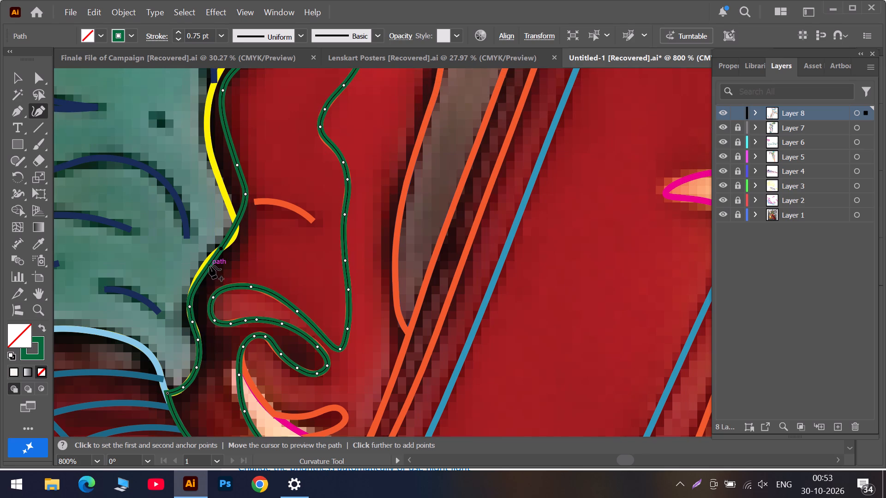
drag(210, 266, 202, 273)
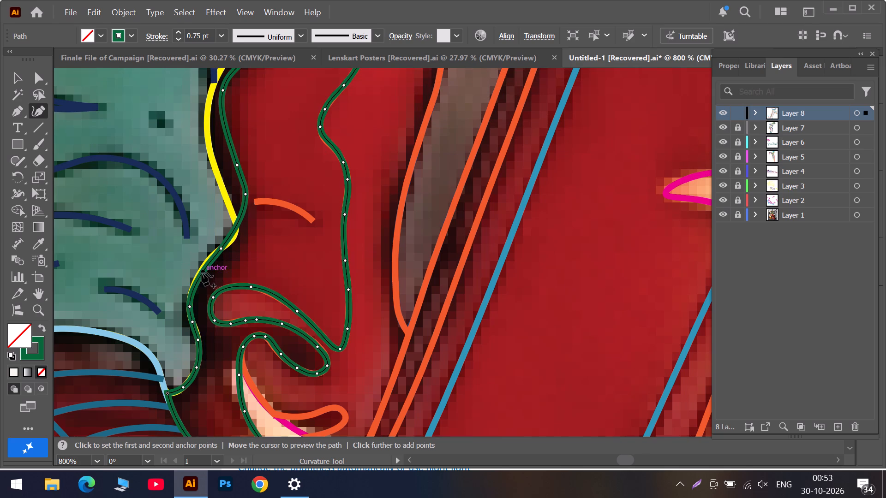
drag(202, 273, 204, 269)
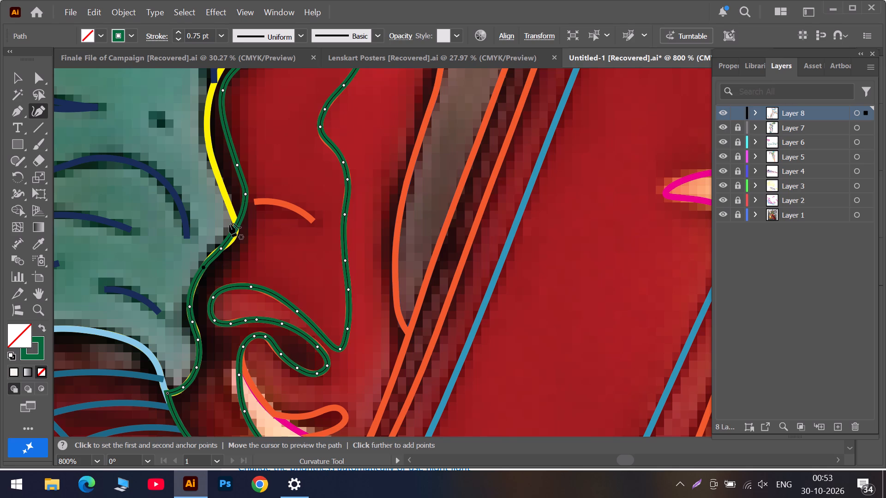
Add two points to the green path around the yellow line's outward bulge and place them on its curve.
drag(233, 230, 233, 240)
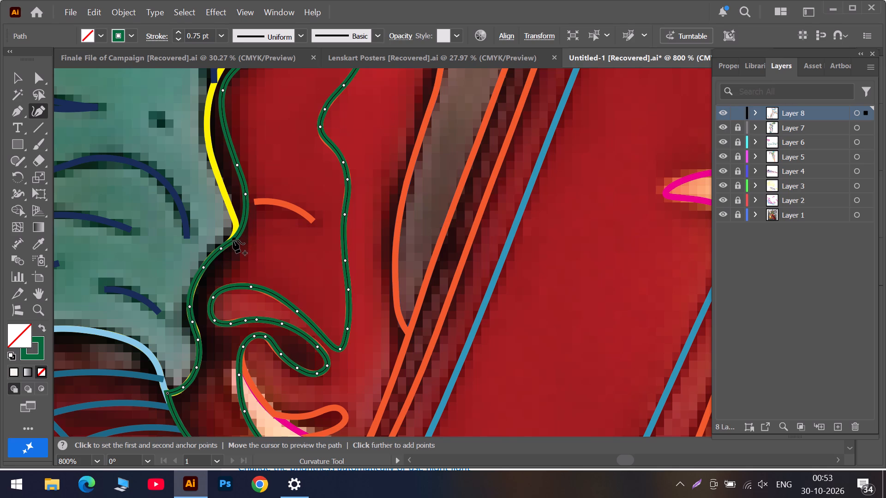
drag(233, 240, 233, 240)
drag(245, 219, 235, 224)
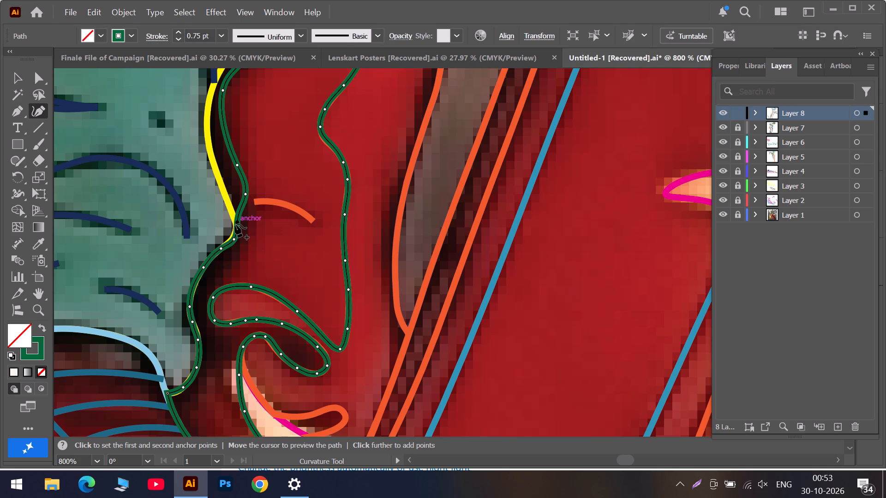
drag(235, 224, 238, 224)
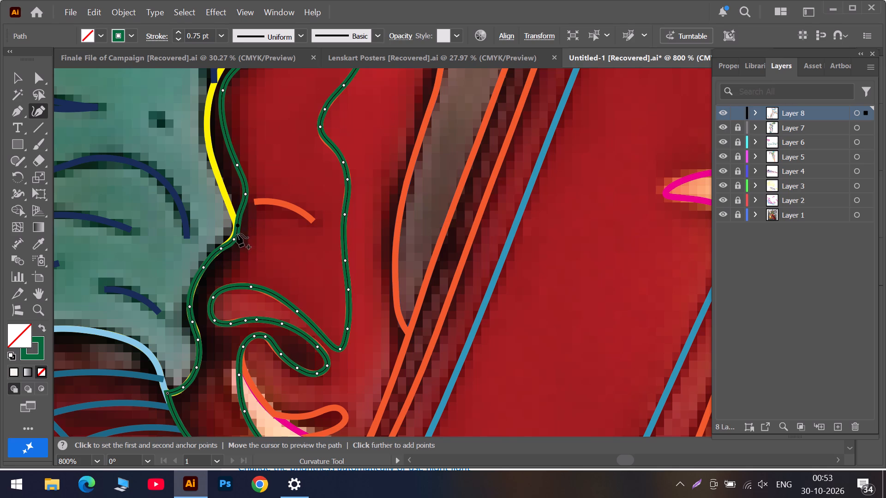
click(234, 239)
Move the green path's upper bulge point onto the yellow line and delete the neighbouring point just above it.
scroll(246, 210, up, 3)
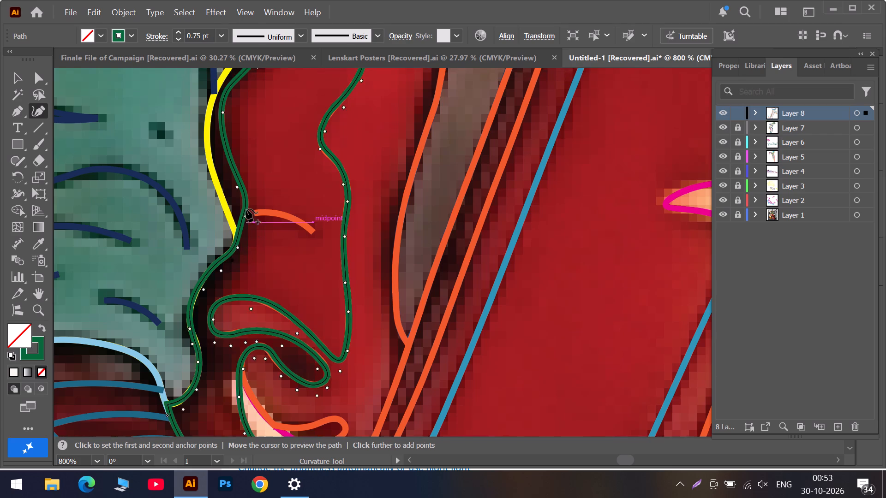
scroll(246, 209, up, 1)
click(246, 238)
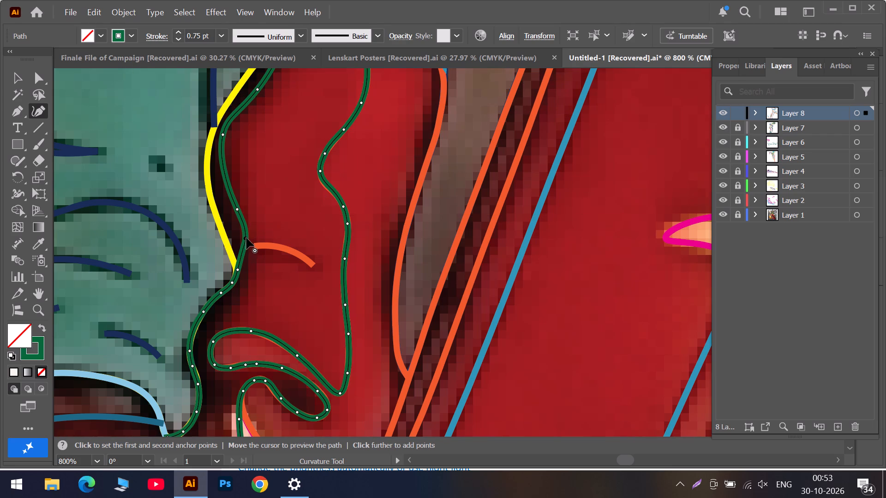
drag(246, 238, 224, 235)
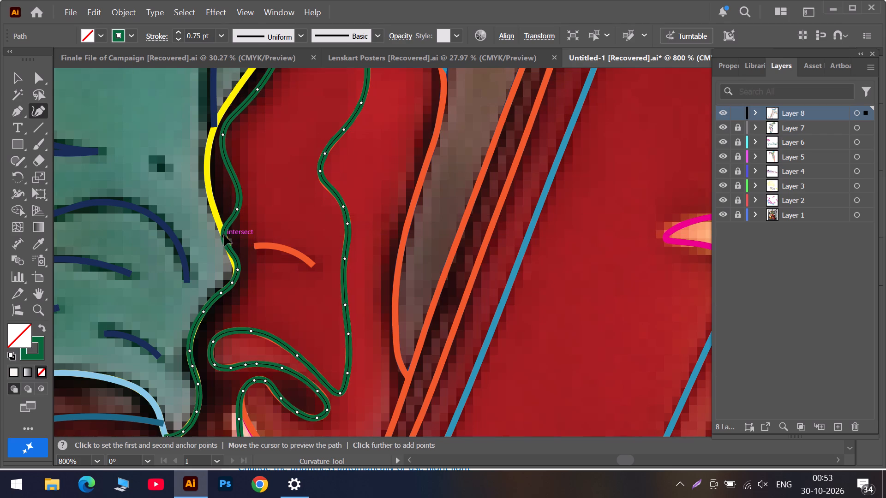
drag(224, 235, 224, 233)
drag(239, 268, 239, 267)
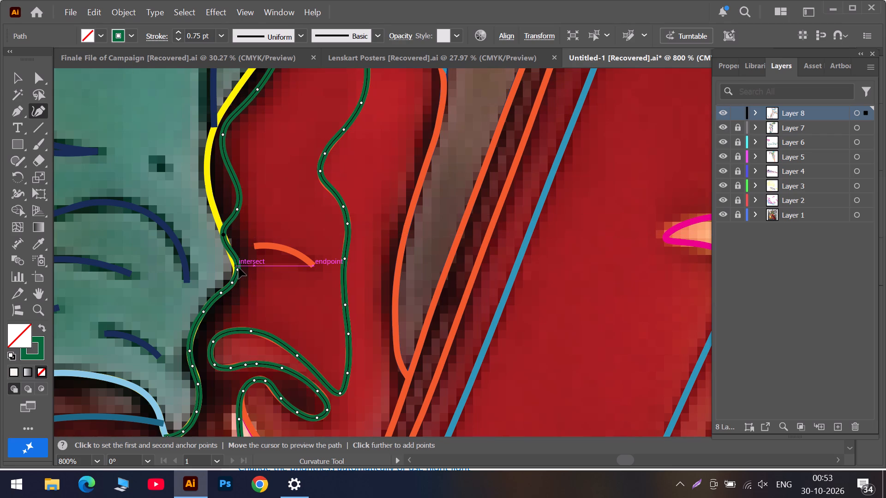
drag(239, 267, 234, 267)
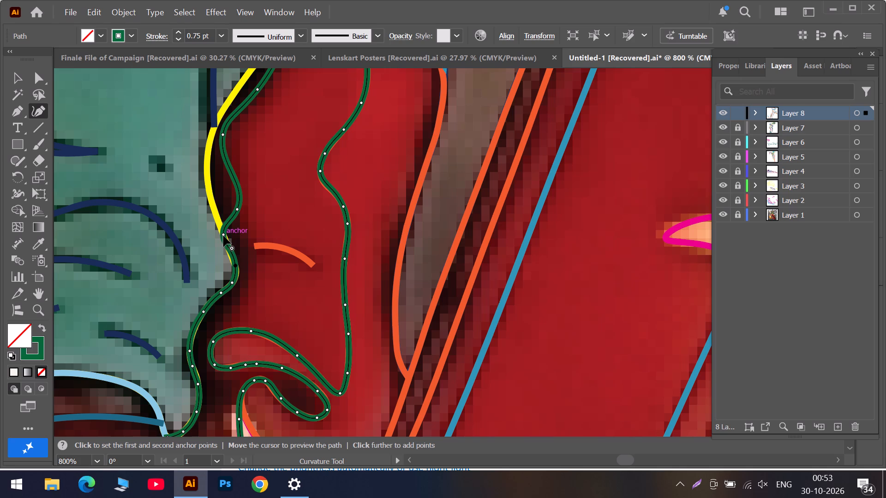
click(223, 236)
key(Delete)
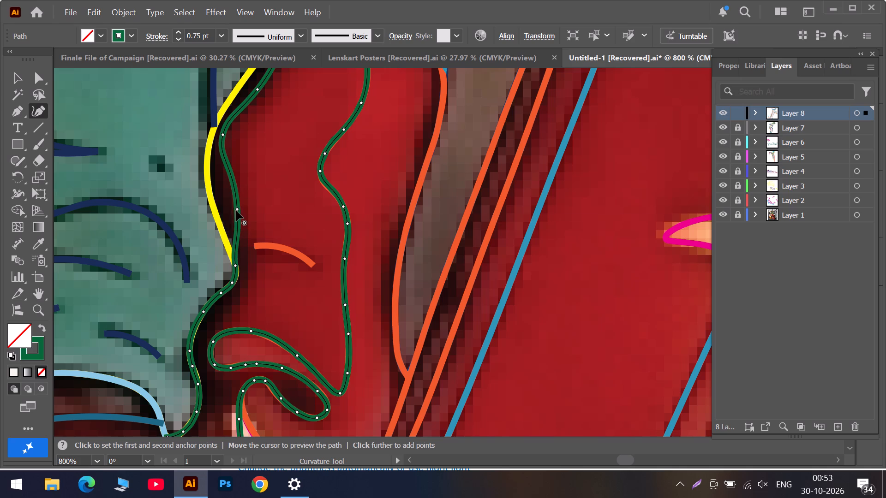
Fit the green path to the yellow line above the bulge, moving two points onto it and adding two more down to the bulge.
drag(238, 209, 215, 210)
click(230, 242)
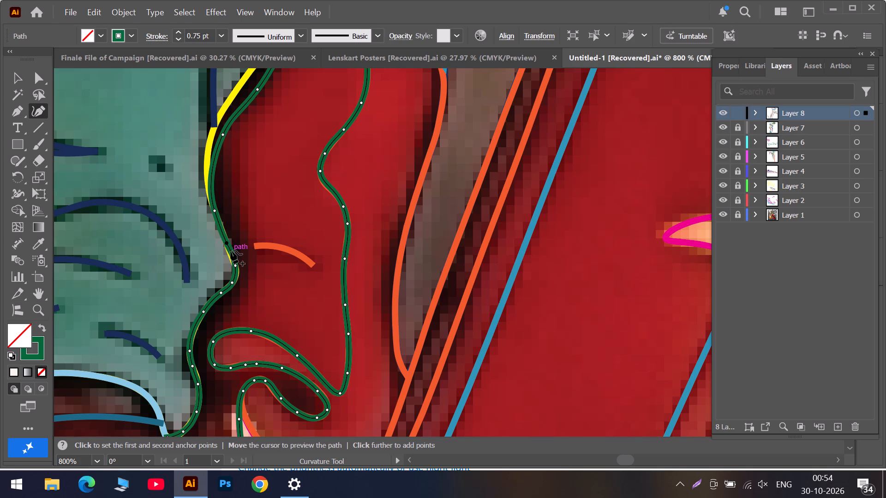
drag(226, 244, 227, 239)
drag(227, 239, 225, 237)
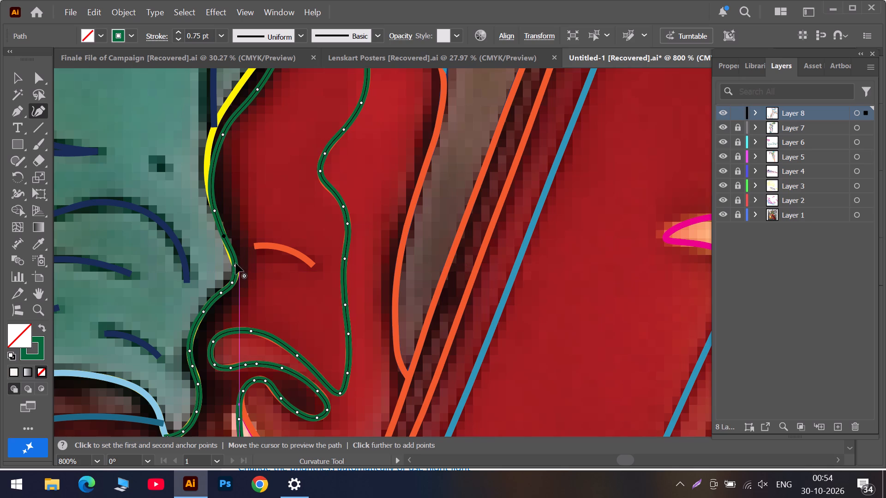
drag(236, 266, 232, 256)
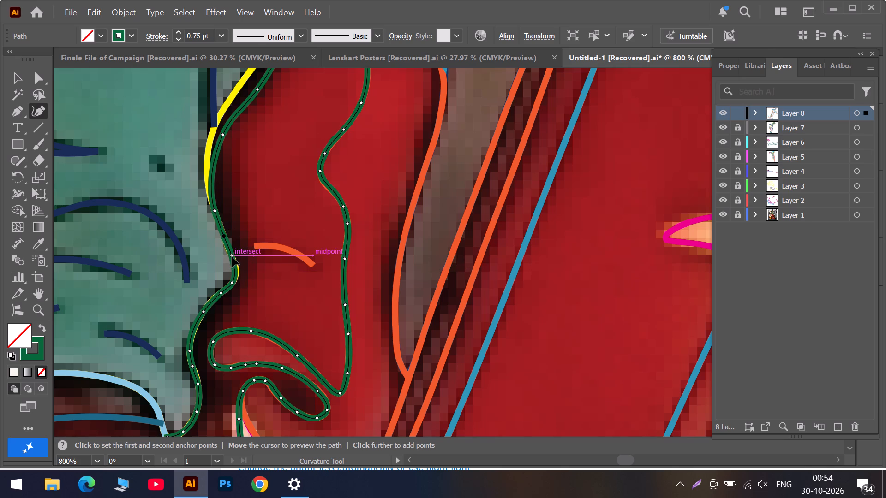
drag(232, 256, 231, 253)
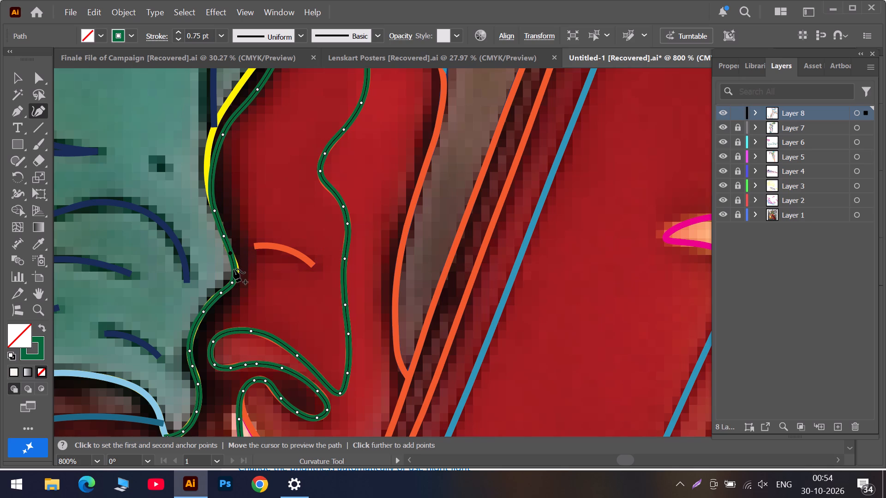
drag(235, 267, 238, 270)
drag(238, 270, 234, 272)
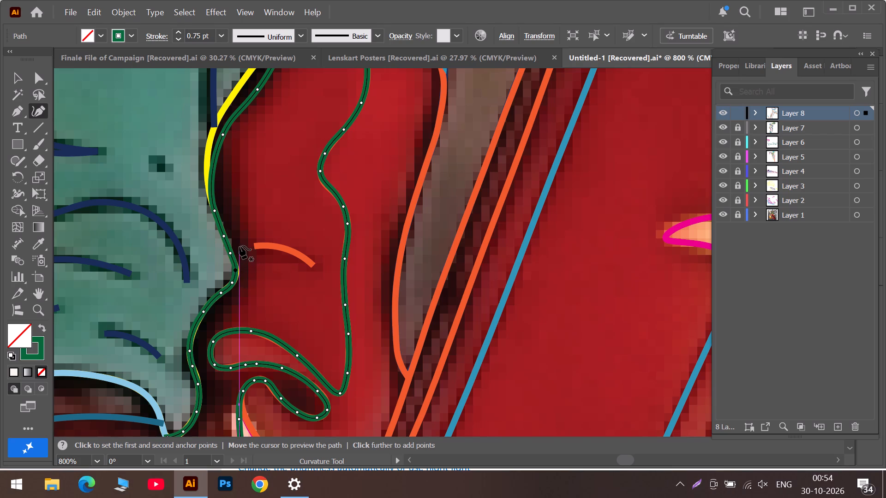
Move the green path's two points below its upper corner onto the yellow line, refining the lower one at the line's bend.
scroll(241, 240, up, 5)
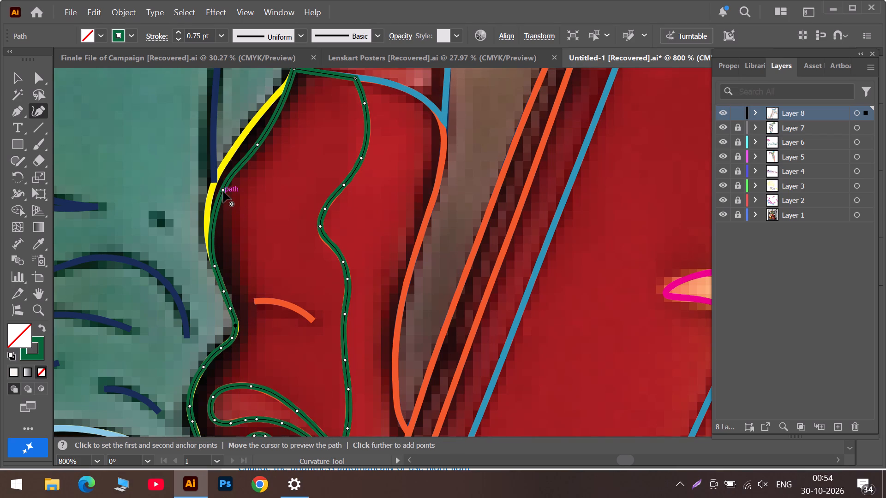
drag(223, 191, 214, 189)
scroll(268, 164, up, 5)
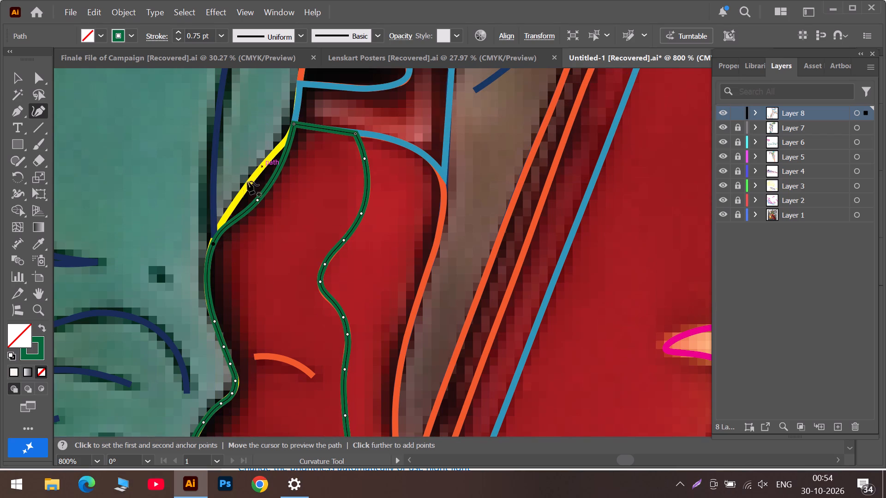
drag(258, 199, 254, 189)
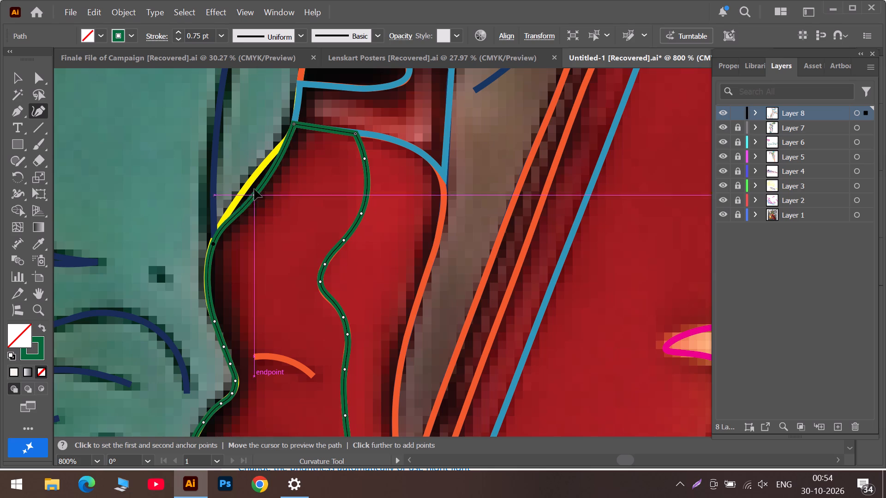
drag(254, 189, 242, 191)
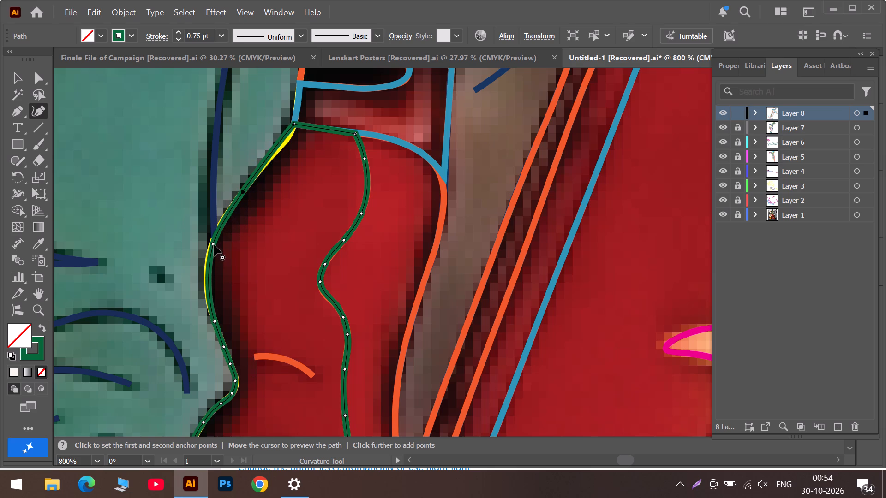
drag(214, 243, 211, 245)
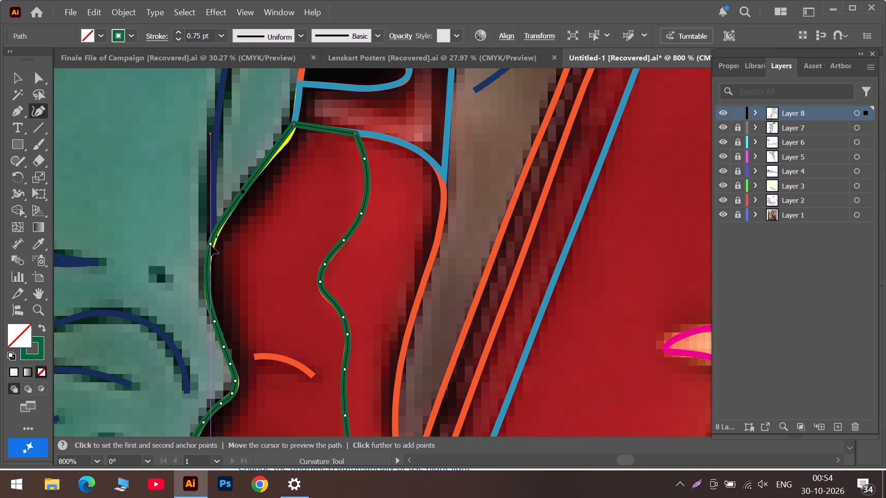
drag(211, 245, 211, 249)
Add five points to the green path between its upper corner and the yellow line's bend, fitting them to that line, and finish curve editing.
scroll(243, 193, up, 4)
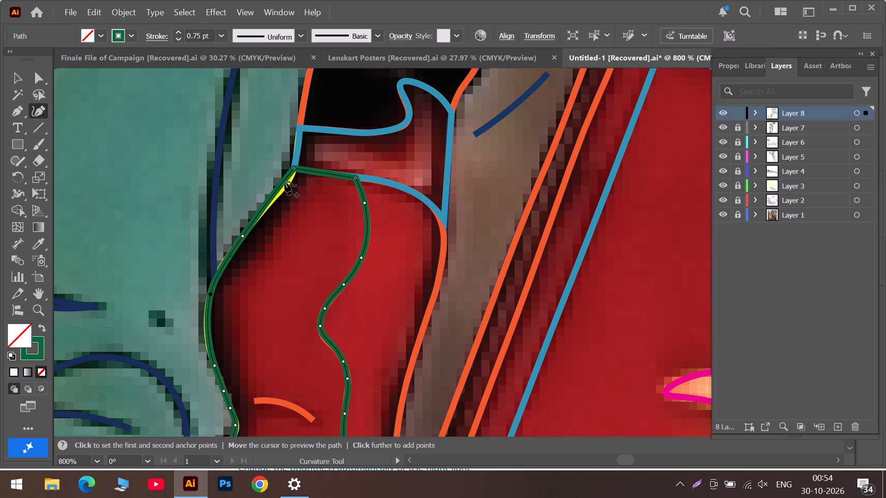
drag(282, 183, 287, 180)
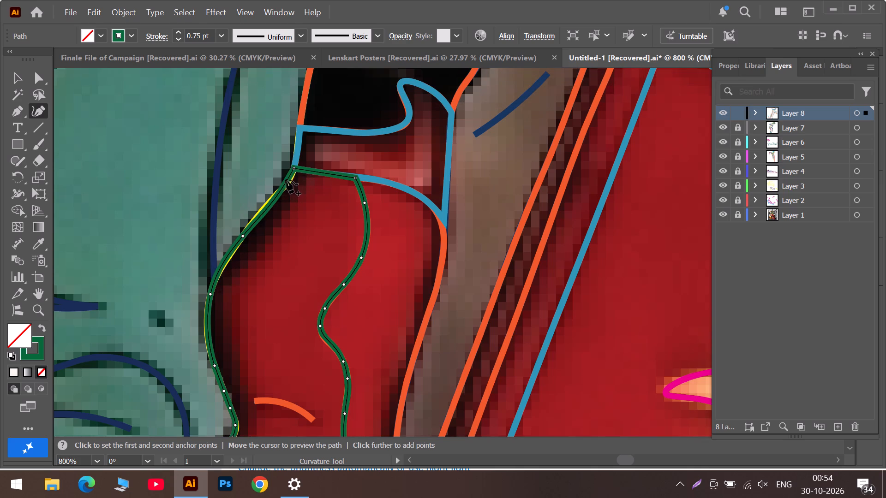
drag(287, 180, 291, 178)
drag(277, 197, 269, 203)
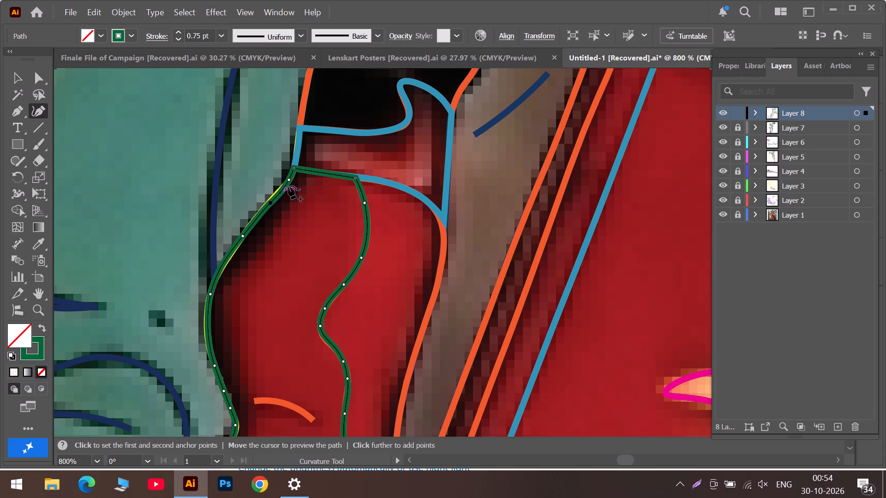
click(282, 190)
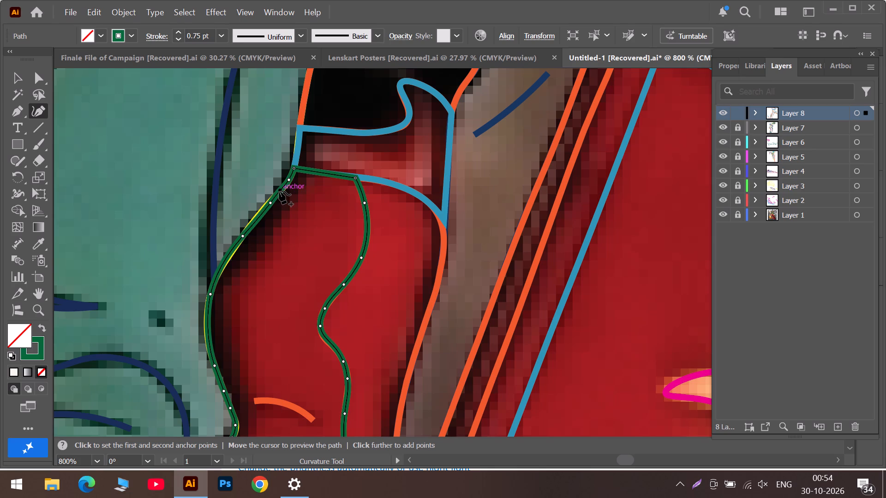
click(262, 214)
click(233, 249)
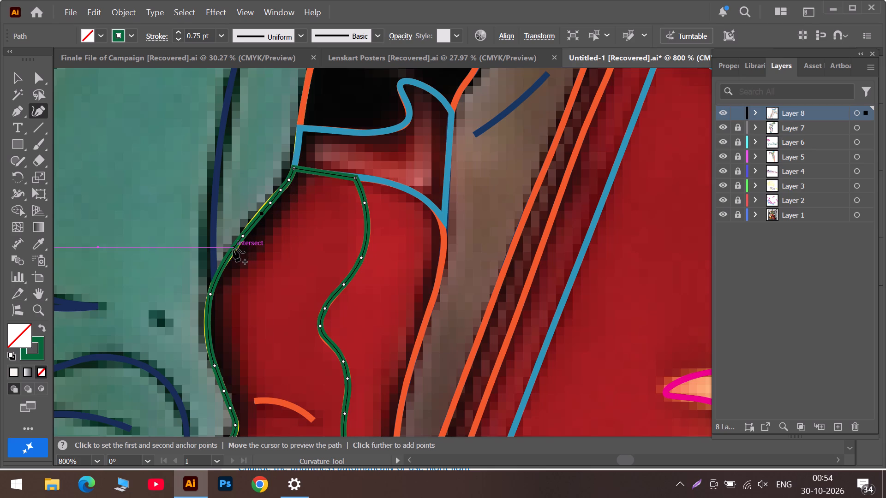
drag(233, 249, 229, 256)
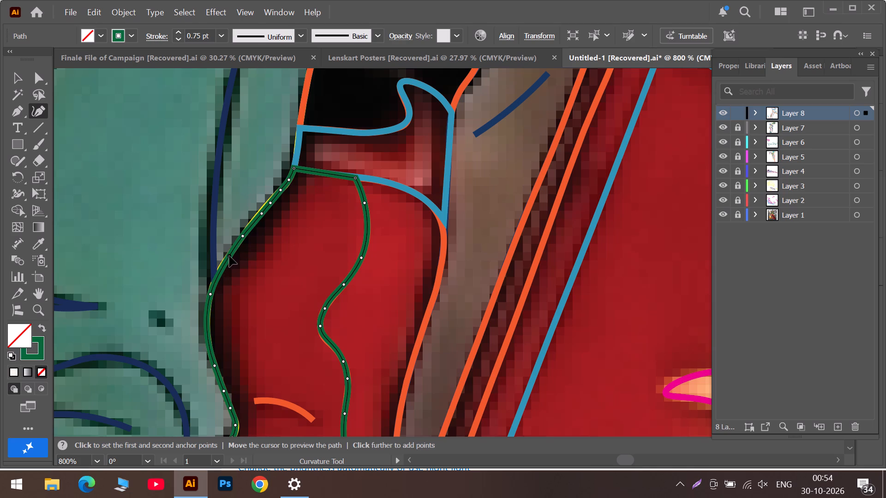
drag(229, 256, 229, 256)
scroll(290, 220, down, 6)
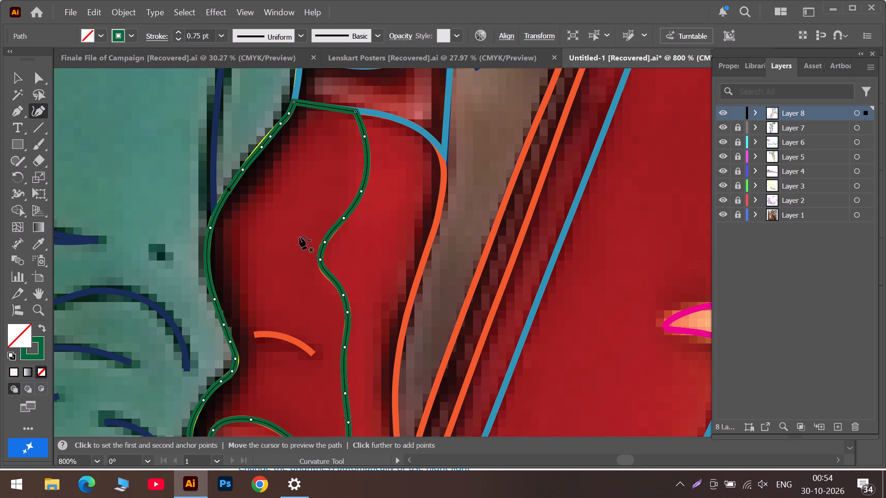
alt+scroll(311, 252, down, 2)
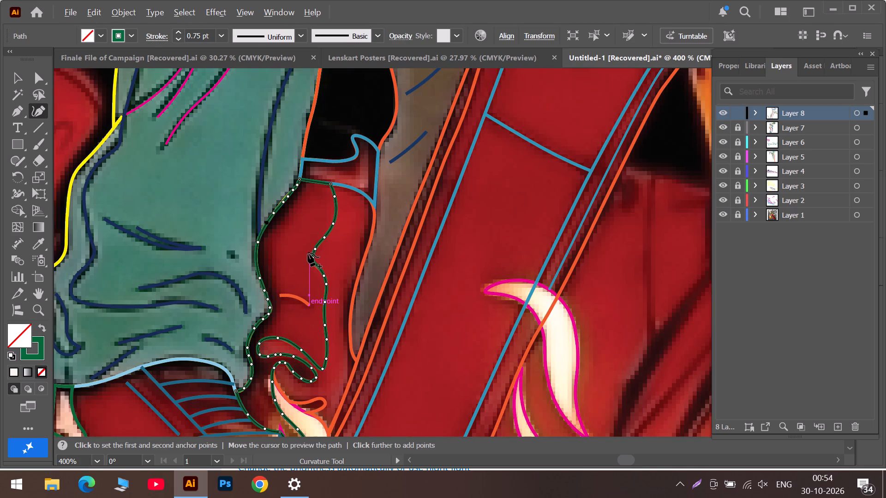
alt+scroll(308, 253, down, 2)
click(16, 81)
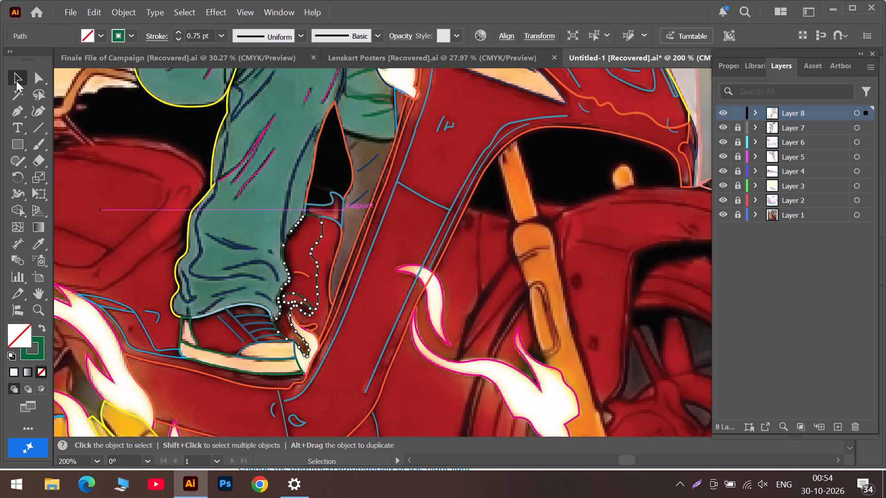
Review the traced outlines across the shoe, scooter, flames, smoke, chicken bucket and background buildings.
scroll(378, 281, down, 5)
scroll(282, 300, down, 4)
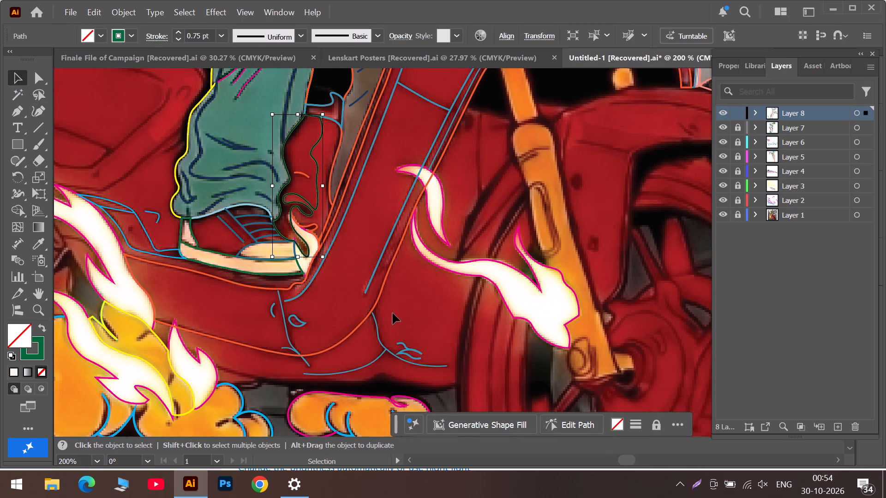
alt+scroll(230, 282, up, 2)
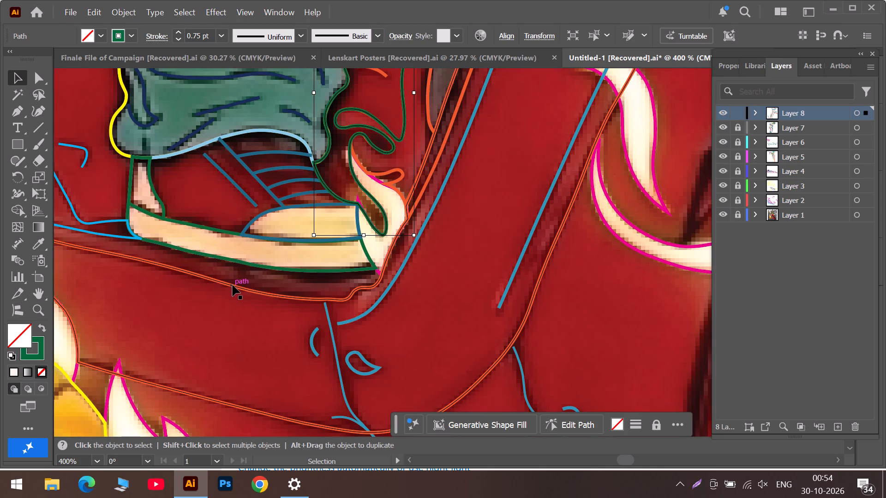
alt+scroll(233, 285, down, 1)
alt+scroll(189, 254, down, 2)
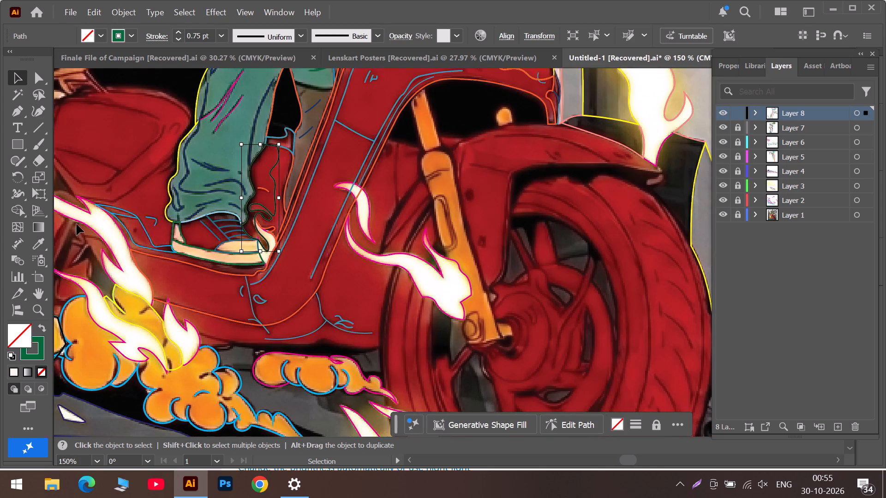
alt+scroll(110, 214, down, 1)
scroll(79, 174, up, 3)
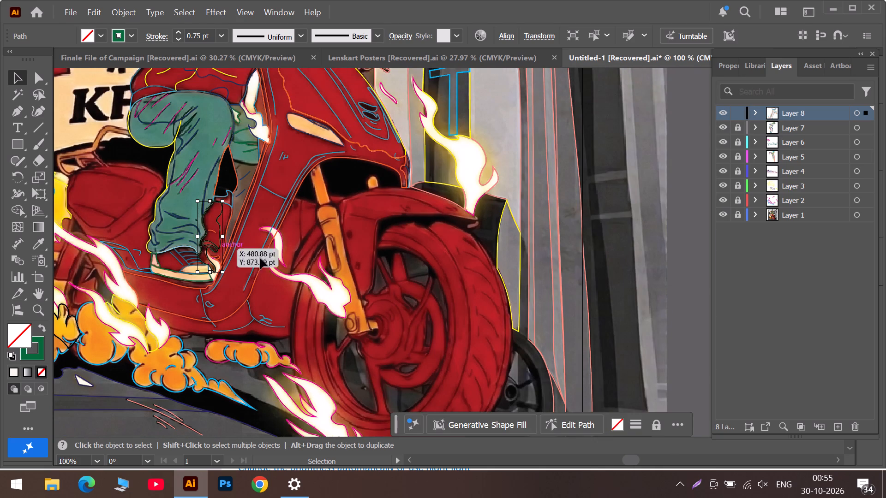
scroll(284, 262, down, 5)
scroll(377, 269, down, 2)
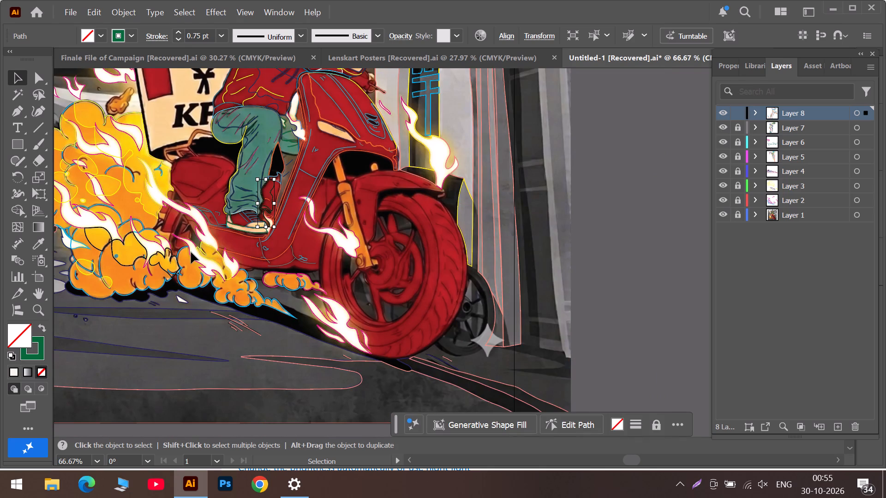
alt+scroll(191, 252, down, 2)
alt+scroll(132, 206, up, 4)
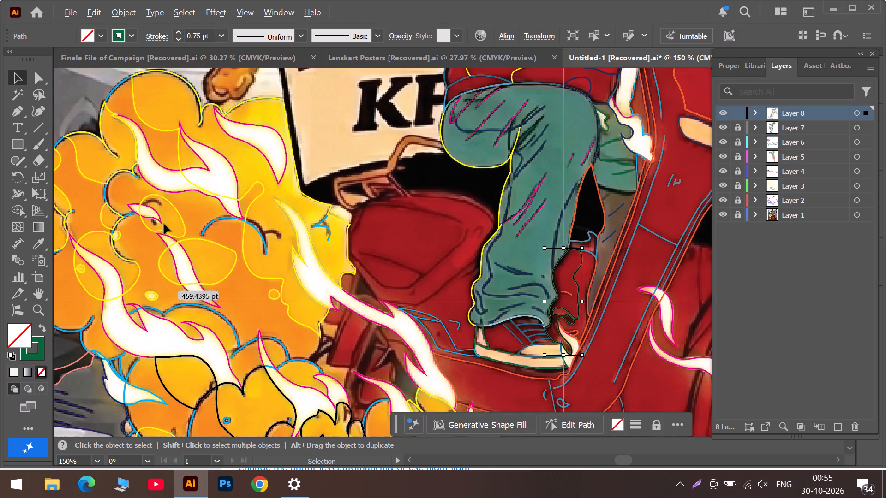
alt+scroll(253, 259, down, 3)
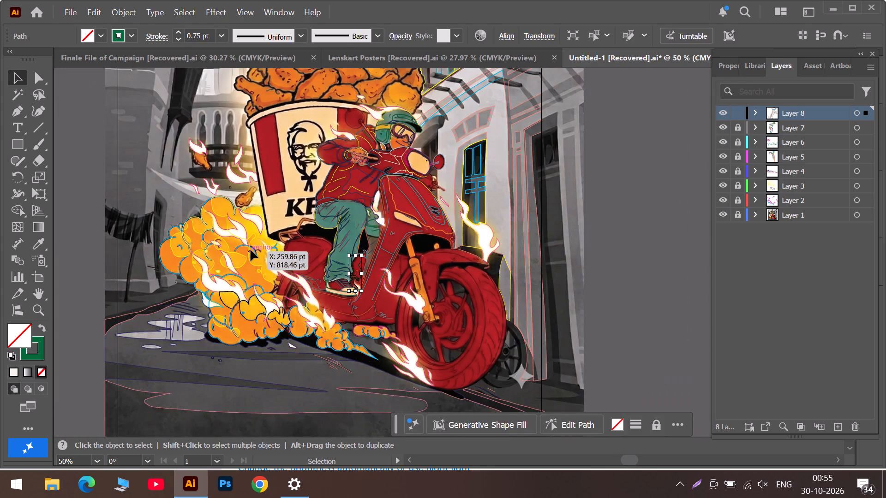
scroll(251, 250, up, 11)
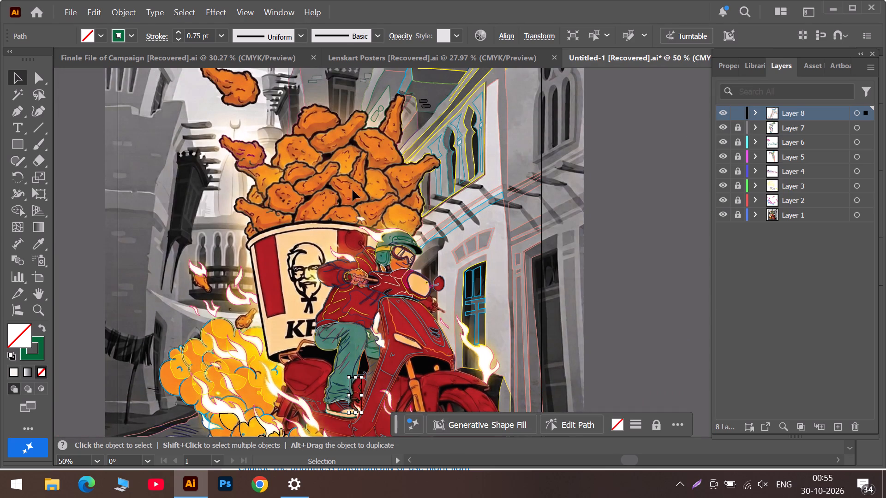
scroll(310, 183, up, 1)
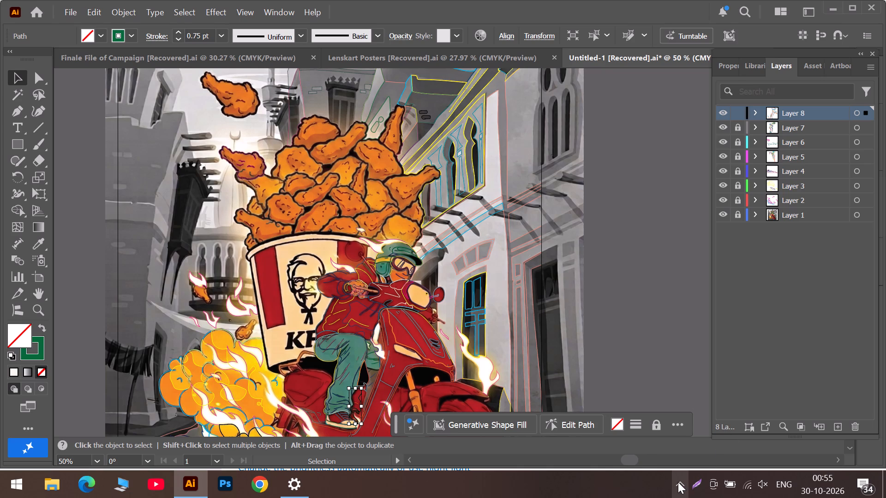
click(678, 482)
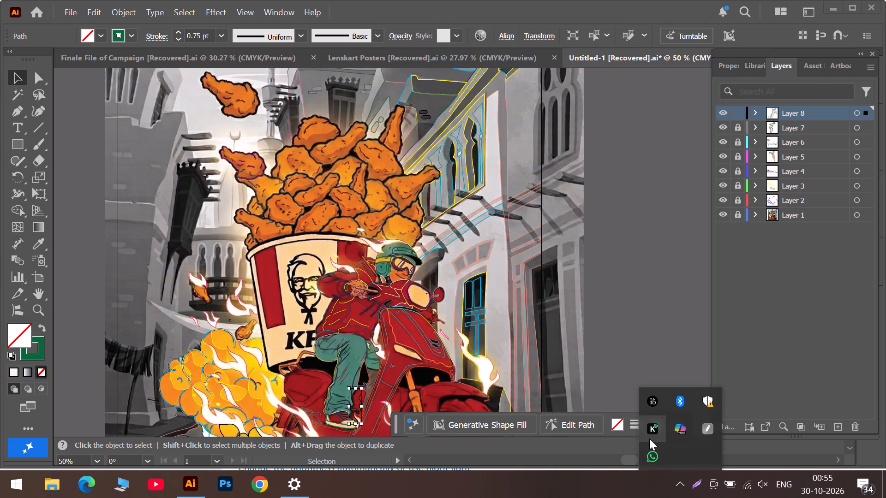